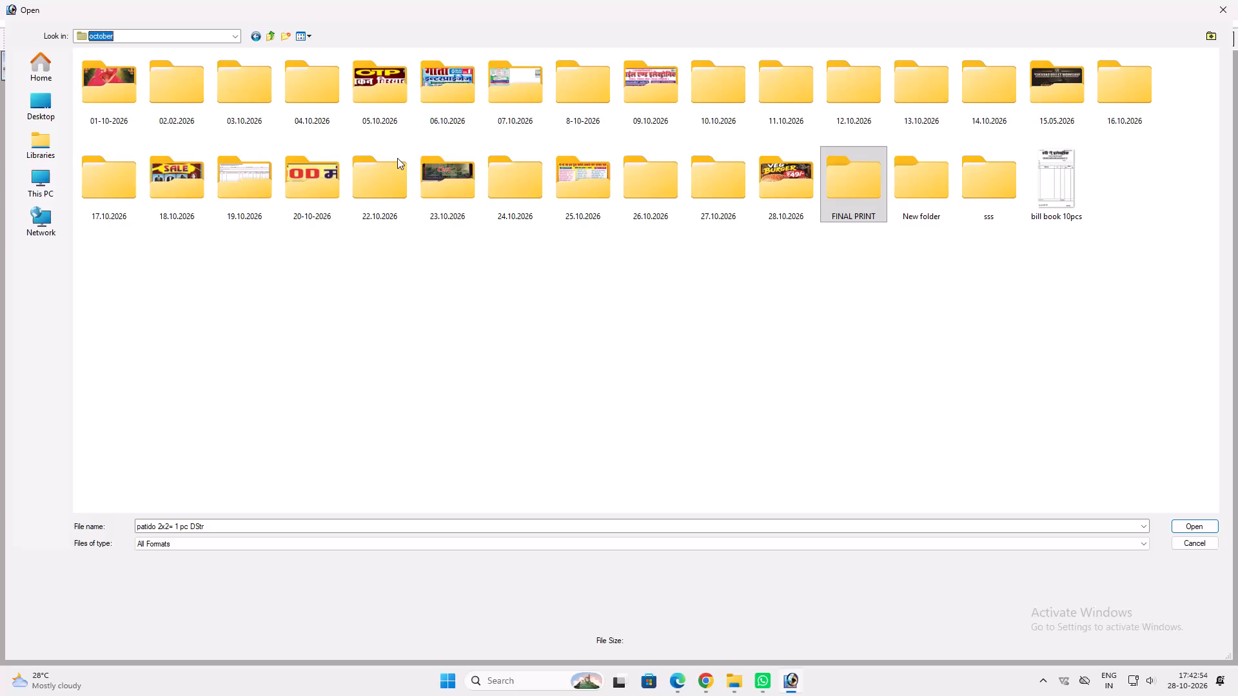
# Open all three files from the "Mithila Makhana, Arer" folder inside 28.10.2026.
pyautogui.doubleClick(808, 202)
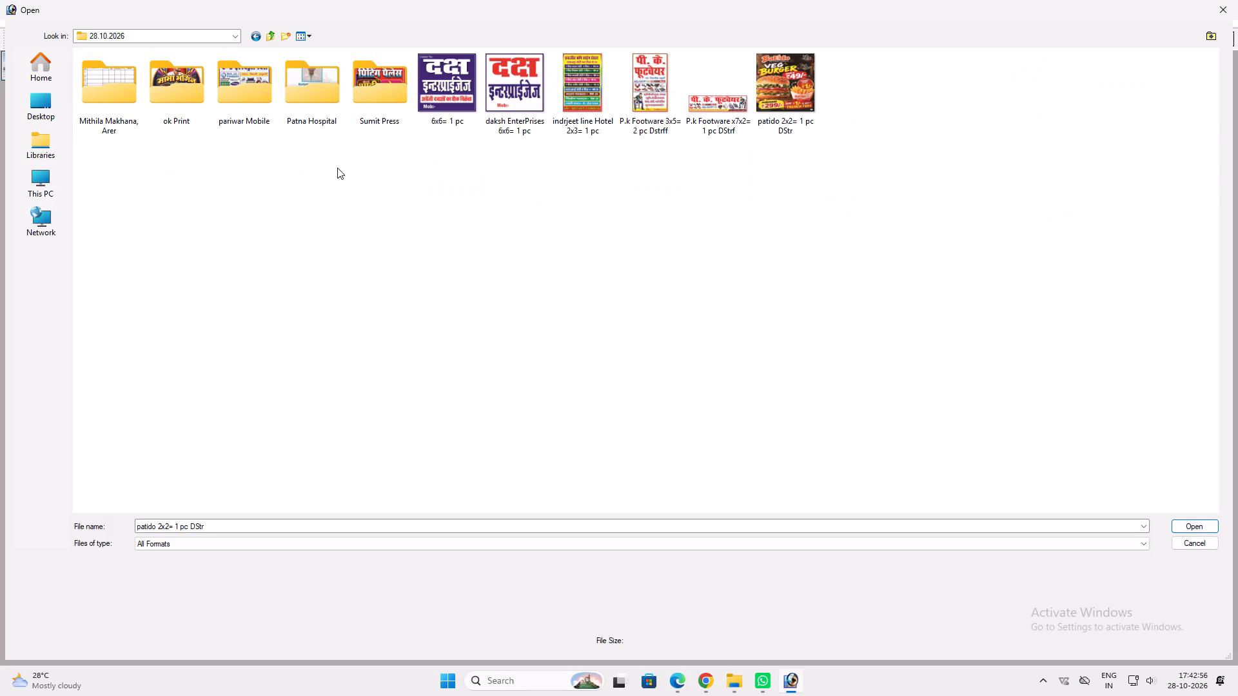
pyautogui.doubleClick(122, 63)
pyautogui.hotkey('ctrl', 'a')
pyautogui.press('Return')
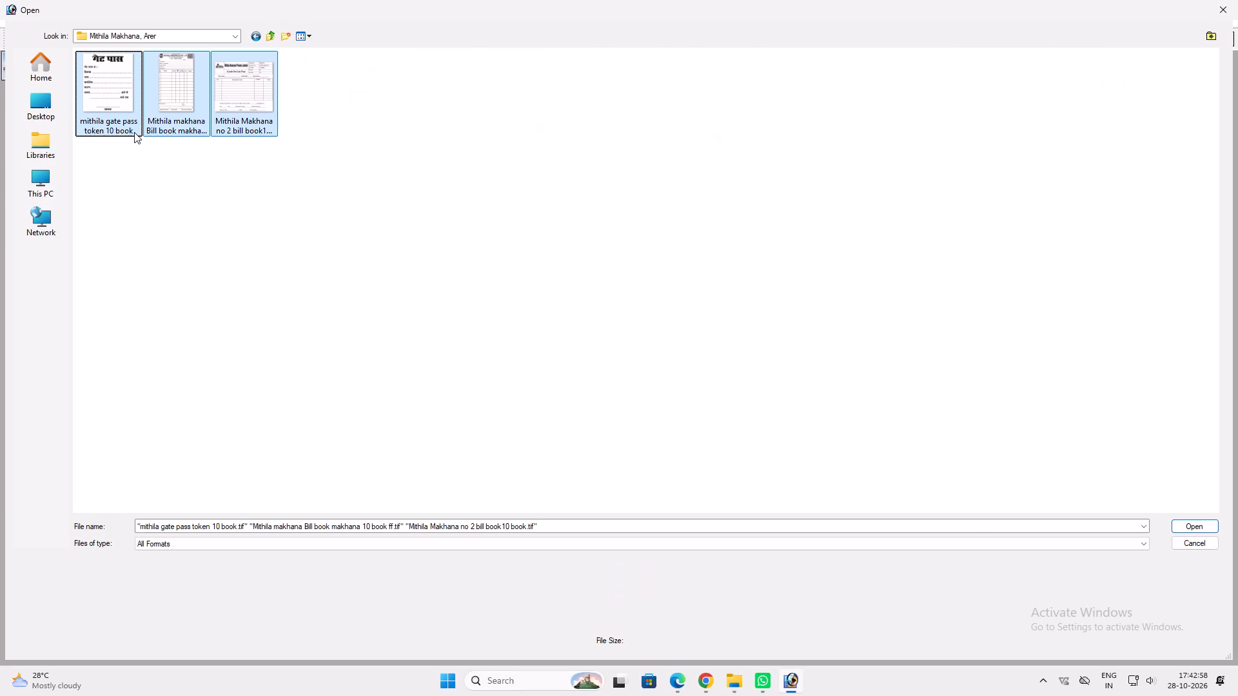
pyautogui.press('Return')
pyautogui.doubleClick(193, 76)
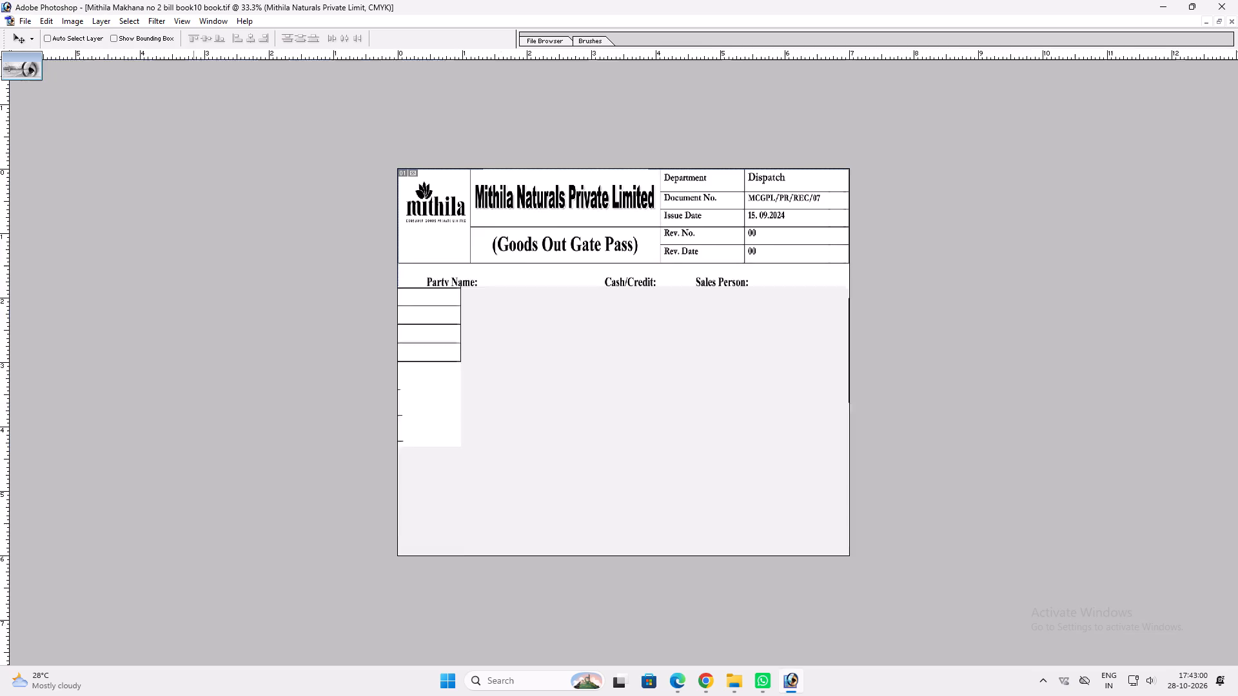
# Examine the Goods Out Gate Pass, Delivery Challan bill and Hindi गेट पास designs one after another.
pyautogui.hotkey('ctrl', '0')
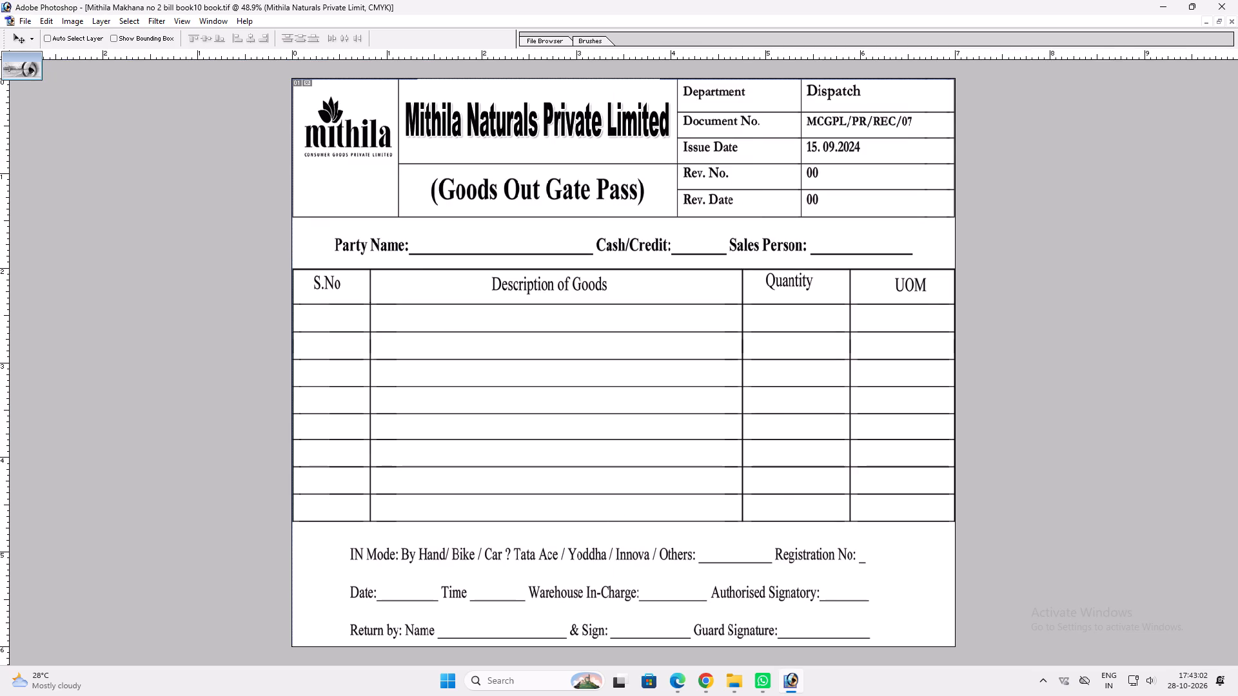
pyautogui.hotkey('ctrl', 'Tab')
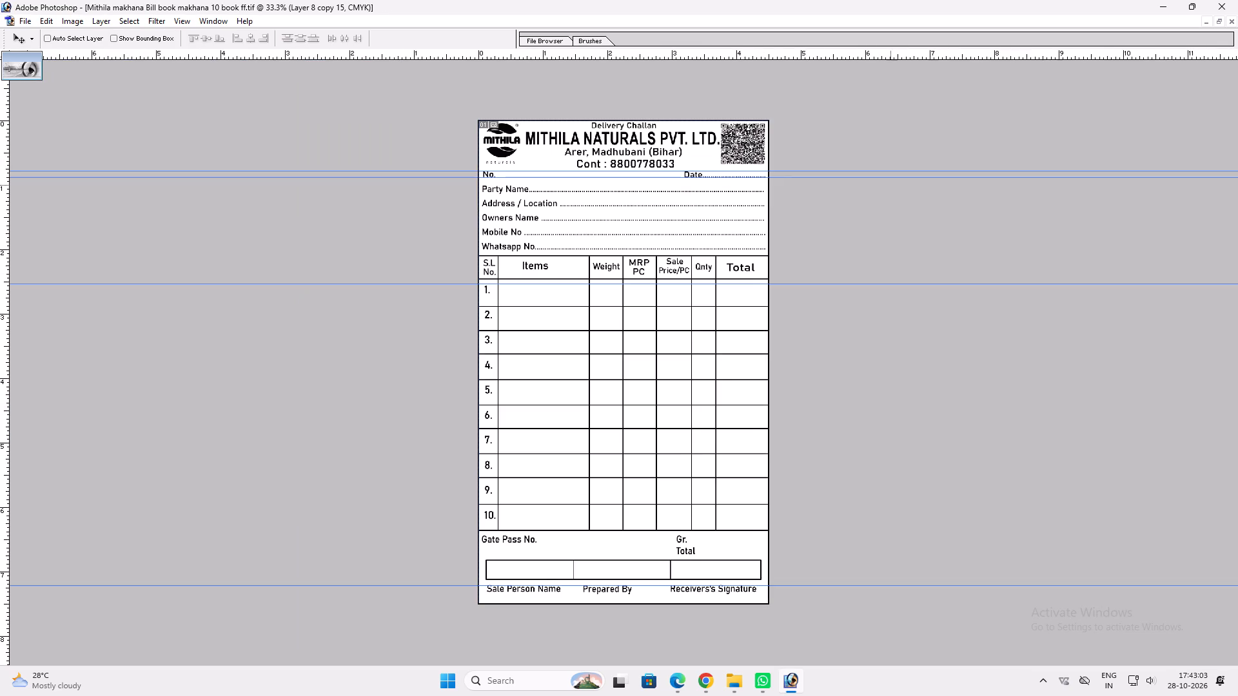
pyautogui.hotkey('ctrl', '0')
pyautogui.hotkey('ctrl', 'h')
pyautogui.hotkey('ctrl', '+')
pyautogui.press('space')
pyautogui.press('space')
pyautogui.press('space')
pyautogui.press('space')
pyautogui.press('space')
pyautogui.press('space')
pyautogui.press('space')
pyautogui.press('space')
pyautogui.press('space')
pyautogui.press('space')
pyautogui.press('space')
pyautogui.press('space')
pyautogui.press('space')
pyautogui.press('space')
pyautogui.press('space')
pyautogui.press('space')
pyautogui.press('space')
pyautogui.press('space')
pyautogui.press('space')
pyautogui.press('space')
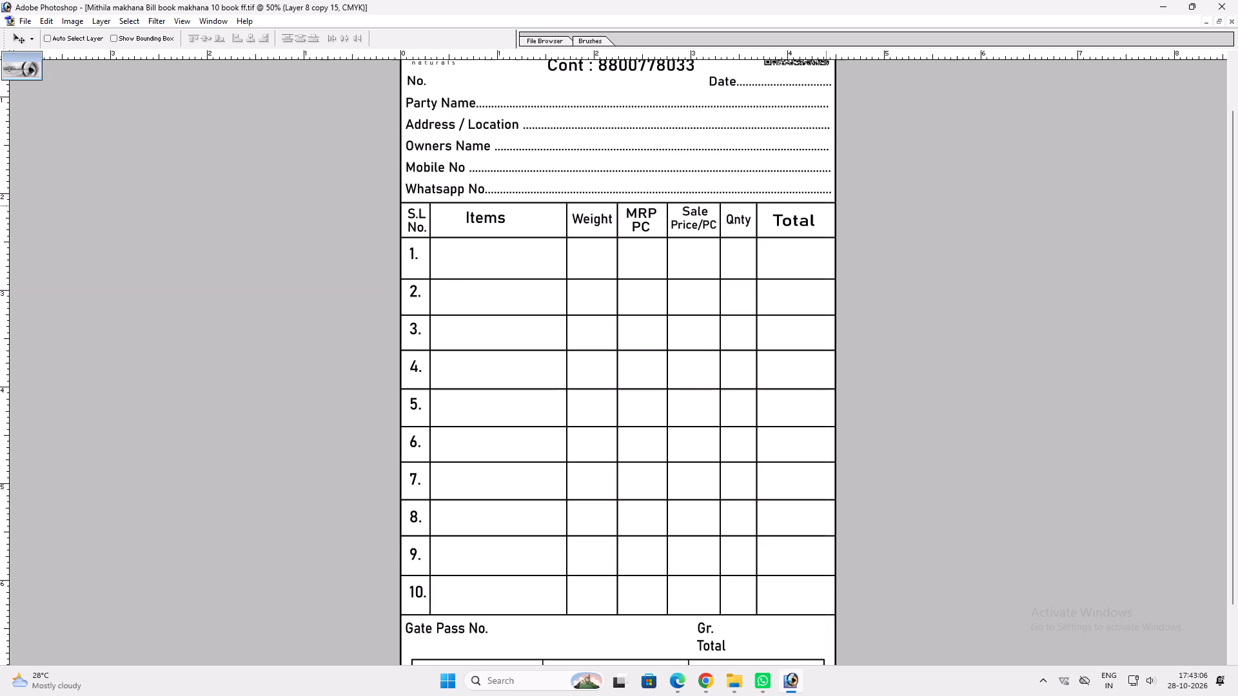
pyautogui.moveTo(803, 215); pyautogui.dragTo(800, 406)
pyautogui.hotkey('ctrl', 'Tab')
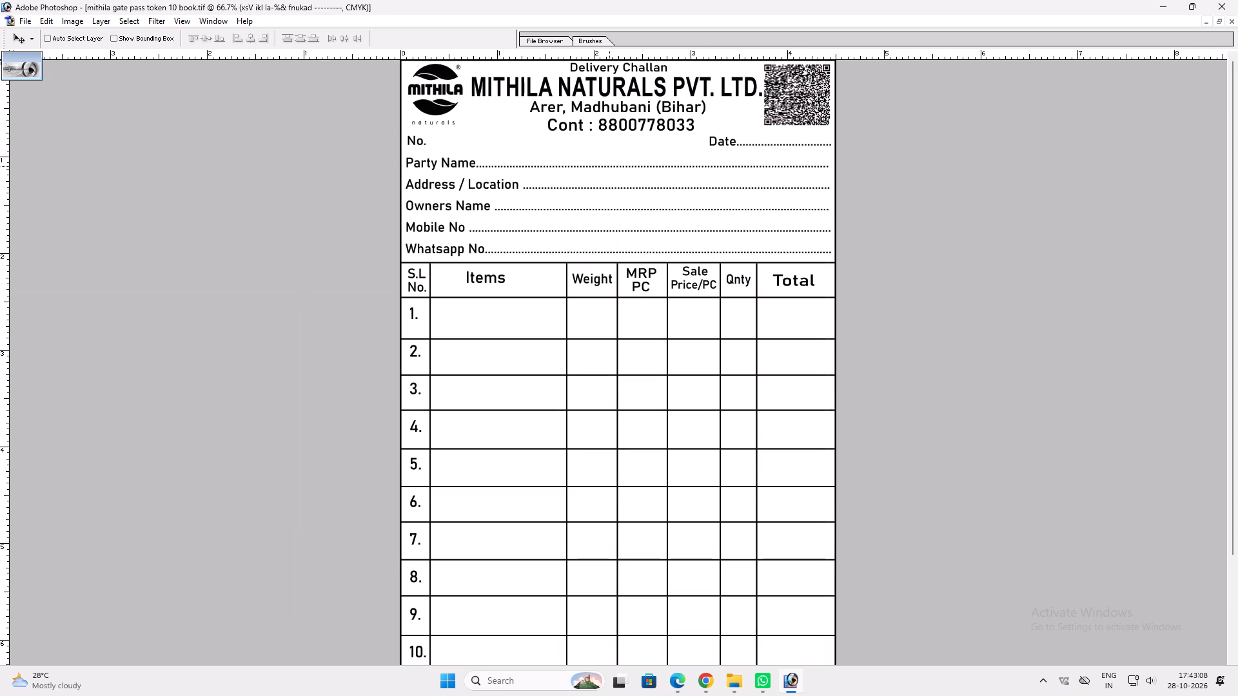
pyautogui.hotkey('ctrl', '+')
pyautogui.press('space')
pyautogui.press('space')
pyautogui.press('space')
pyautogui.press('space')
pyautogui.press('space')
pyautogui.press('space')
pyautogui.press('space')
pyautogui.press('space')
pyautogui.press('space')
pyautogui.press('space')
pyautogui.press('space')
pyautogui.press('space')
pyautogui.press('space')
pyautogui.press('space')
pyautogui.press('space')
pyautogui.press('space')
pyautogui.press('space')
pyautogui.press('space')
pyautogui.rightClick(594, 194)
pyautogui.click(613, 199)
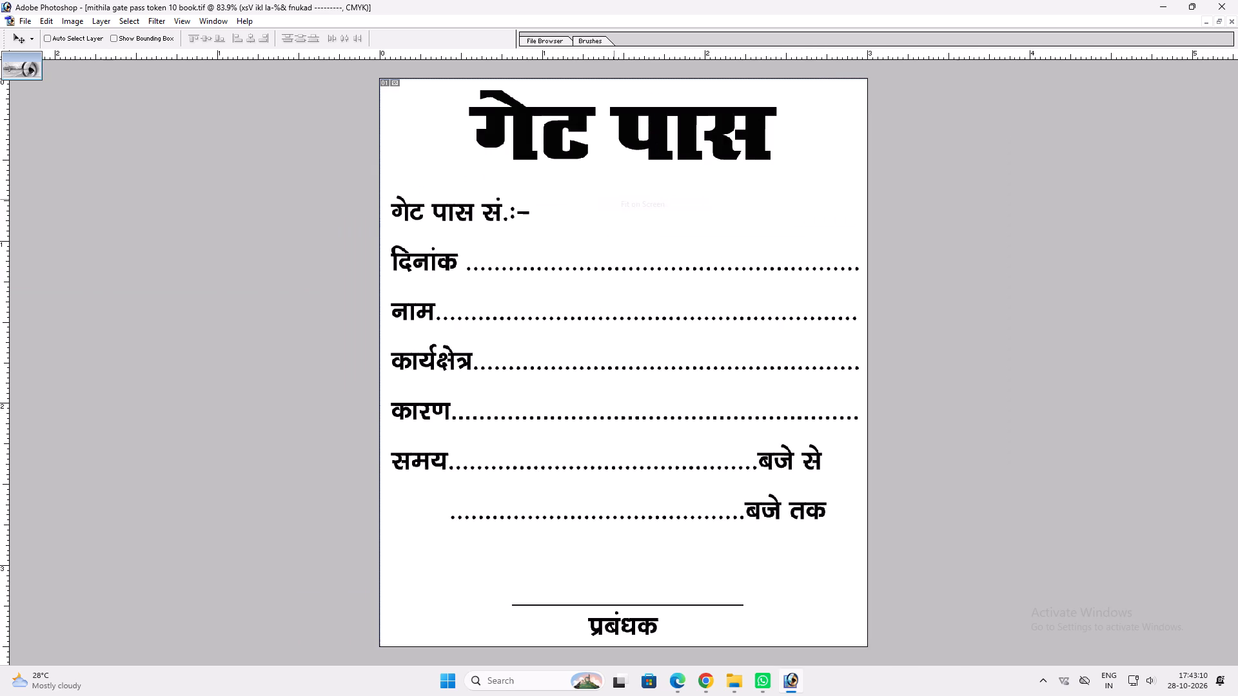
# Check the image size of the गेट पास token document.
pyautogui.hotkey('alt', 'i')
pyautogui.hotkey('alt', 'i')
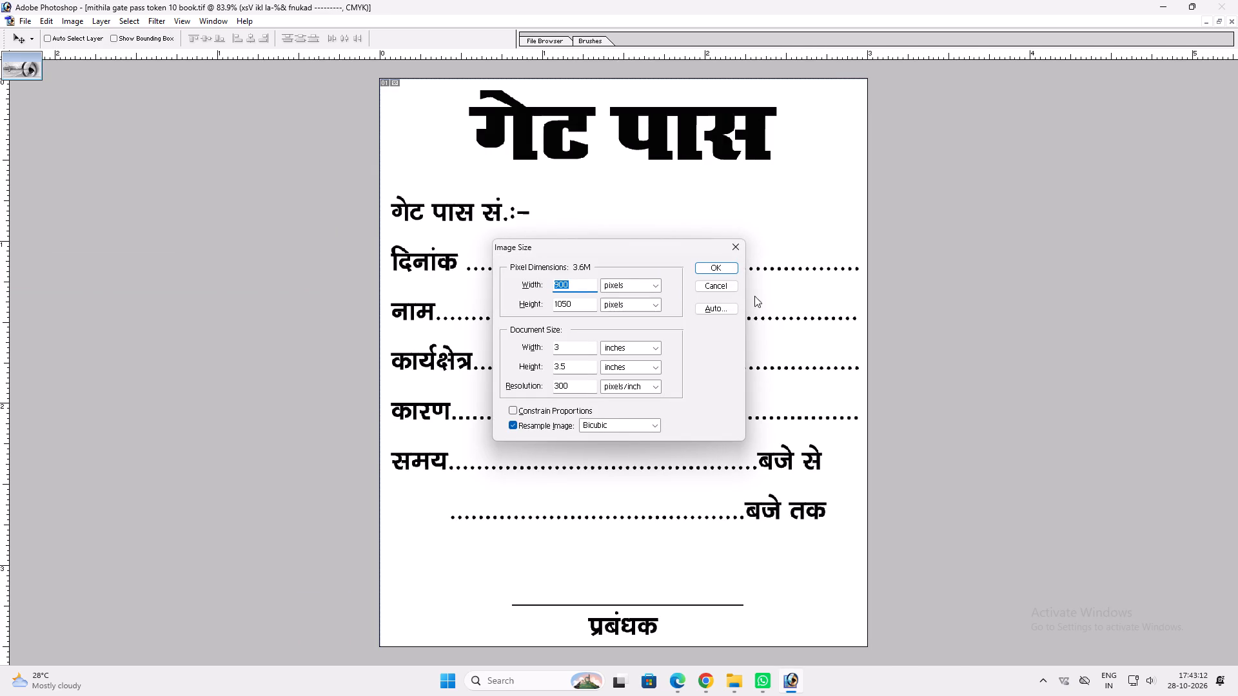
pyautogui.click(737, 288)
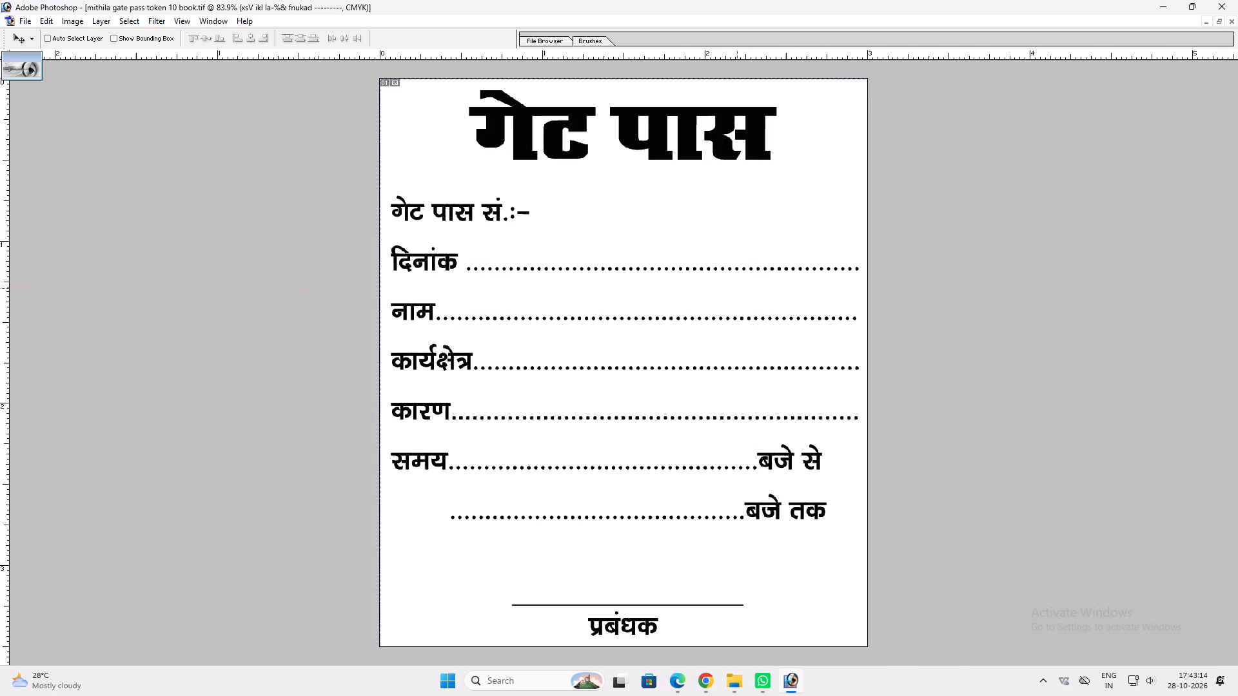
# Create a new white CMYK document 6 inches wide and 7 inches high at 300 pixels/inch.
pyautogui.hotkey('ctrl', 'n')
pyautogui.press('Tab')
pyautogui.press('Tab')
pyautogui.press('6')
pyautogui.press('Tab')
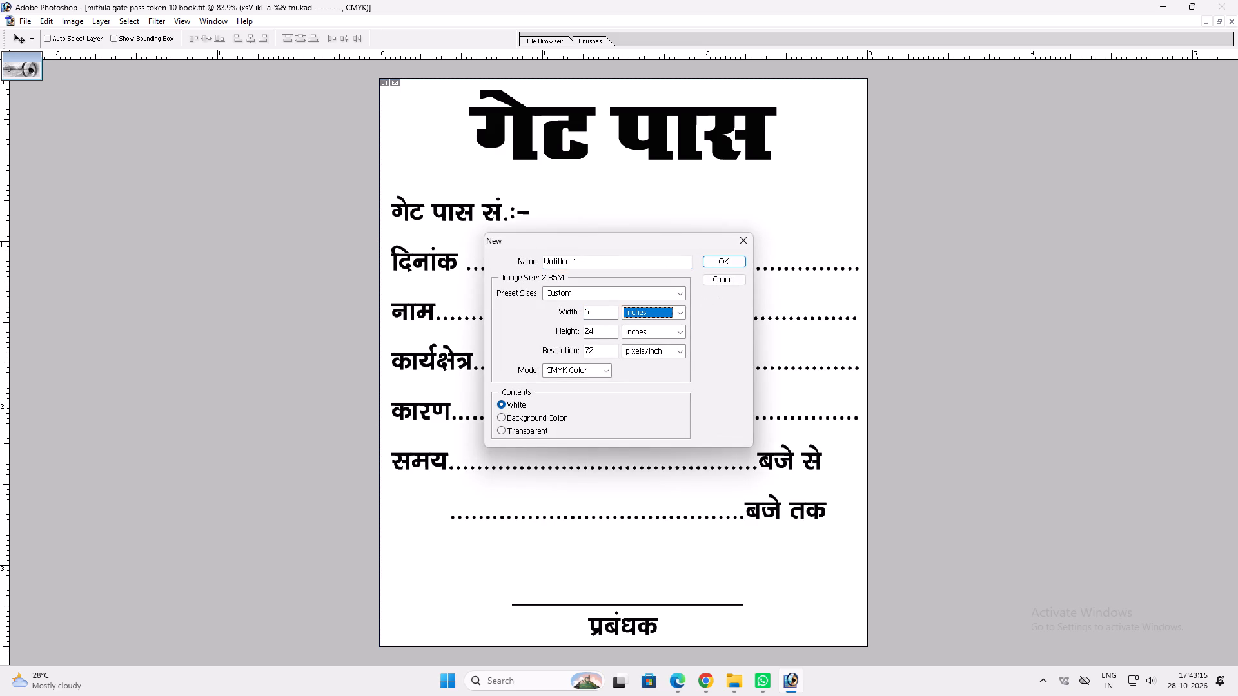
pyautogui.press('Tab')
pyautogui.press('7')
pyautogui.press('Tab')
pyautogui.press('Tab')
pyautogui.write('300')
pyautogui.press('Return')
pyautogui.press('v')
pyautogui.press('v')
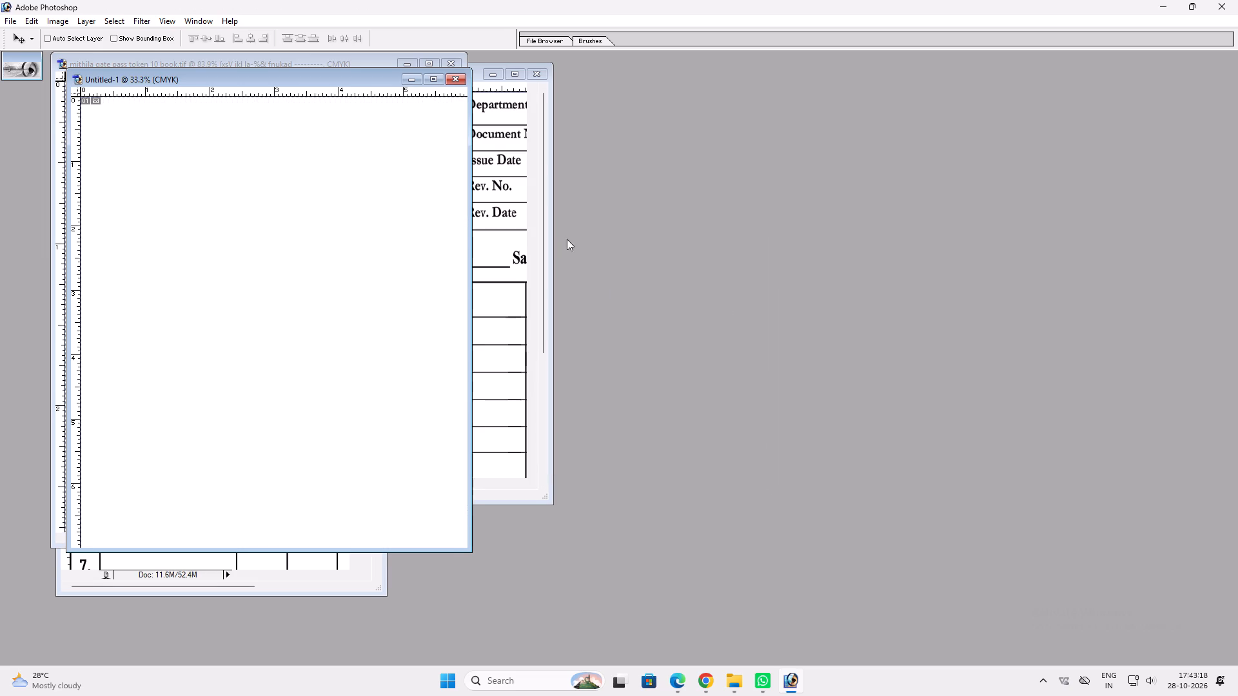
# Resize the new blank document's height to 3.5 inches.
pyautogui.moveTo(304, 76); pyautogui.dragTo(787, 77)
pyautogui.doubleClick(587, 83)
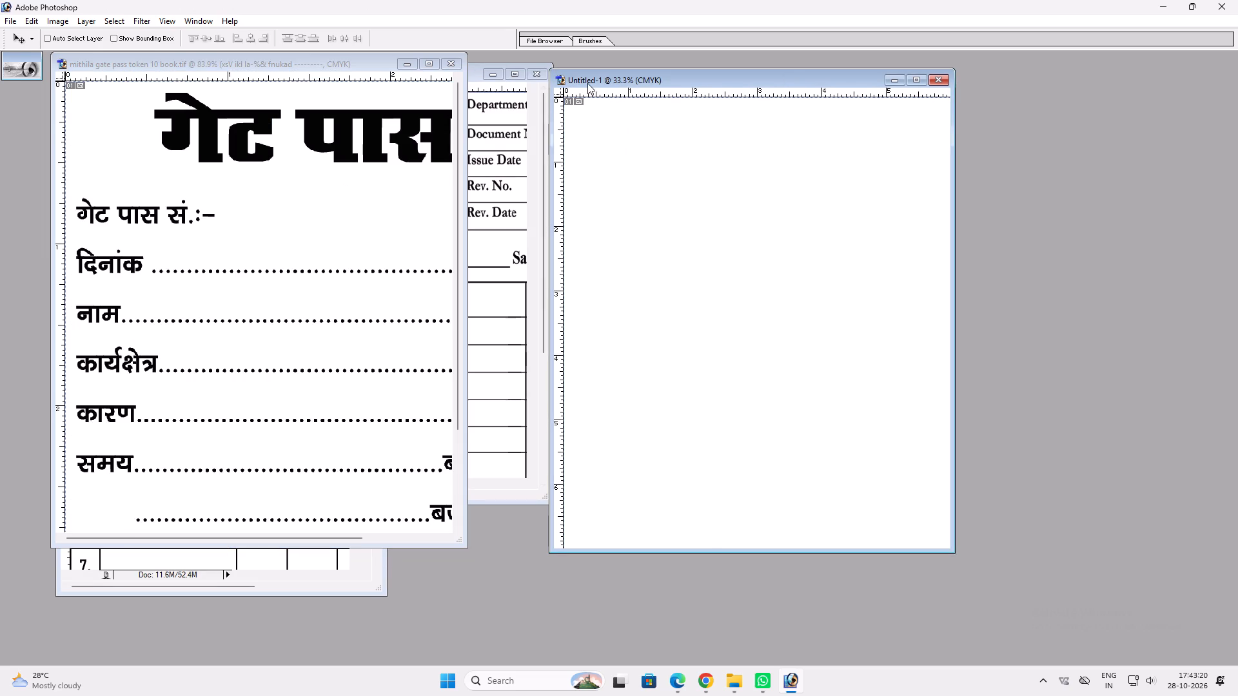
pyautogui.hotkey('alt', 'i')
pyautogui.hotkey('alt', 'i')
pyautogui.press('Tab')
pyautogui.press('Tab')
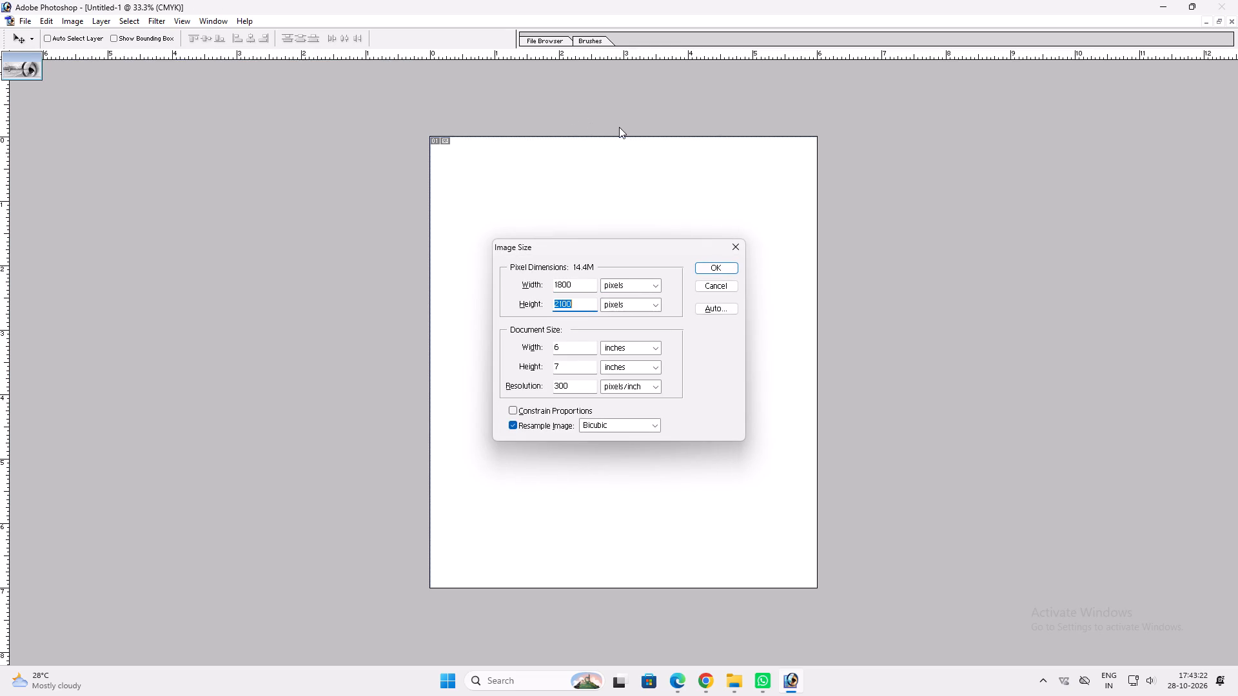
pyautogui.press('Tab')
pyautogui.press('Tab')
pyautogui.press('Tab')
pyautogui.press('Tab')
pyautogui.write('3.')
pyautogui.press('5')
pyautogui.press('Return')
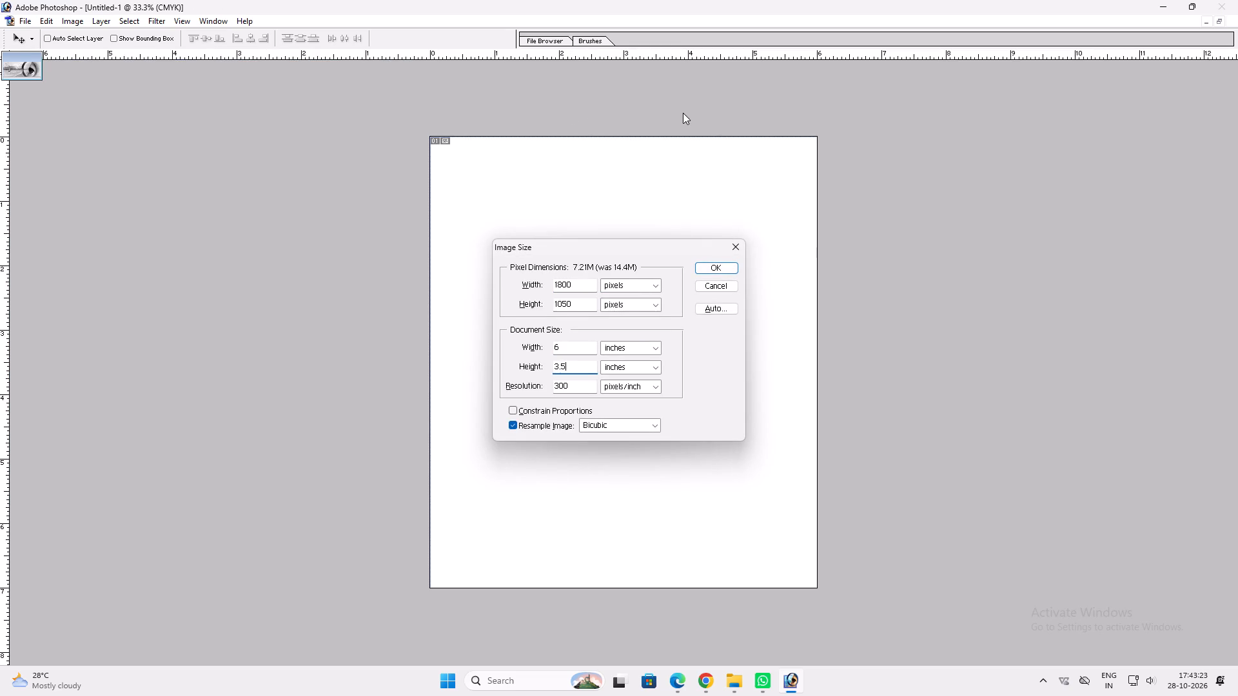
pyautogui.hotkey('ctrl', '0')
# Rotate the blank canvas 90° into portrait orientation.
pyautogui.hotkey('alt', 'i')
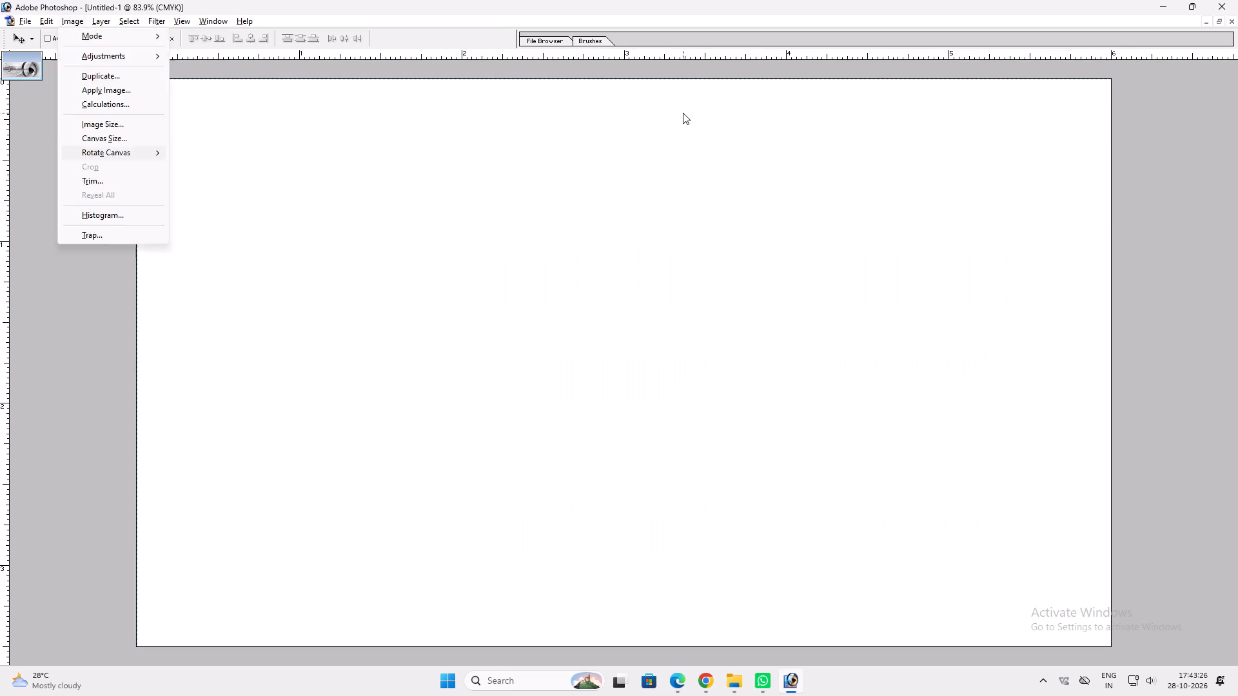
pyautogui.hotkey('alt', 'e')
pyautogui.press('Down')
pyautogui.press('Return')
pyautogui.hotkey('ctrl', '0')
# Merge the गेट पास document's layers and copy the artwork into the new blank document.
pyautogui.write('ff')
pyautogui.press('f')
pyautogui.click(286, 286)
pyautogui.hotkey('ctrl', 'shift', 'e')
pyautogui.moveTo(286, 285); pyautogui.dragTo(845, 241)
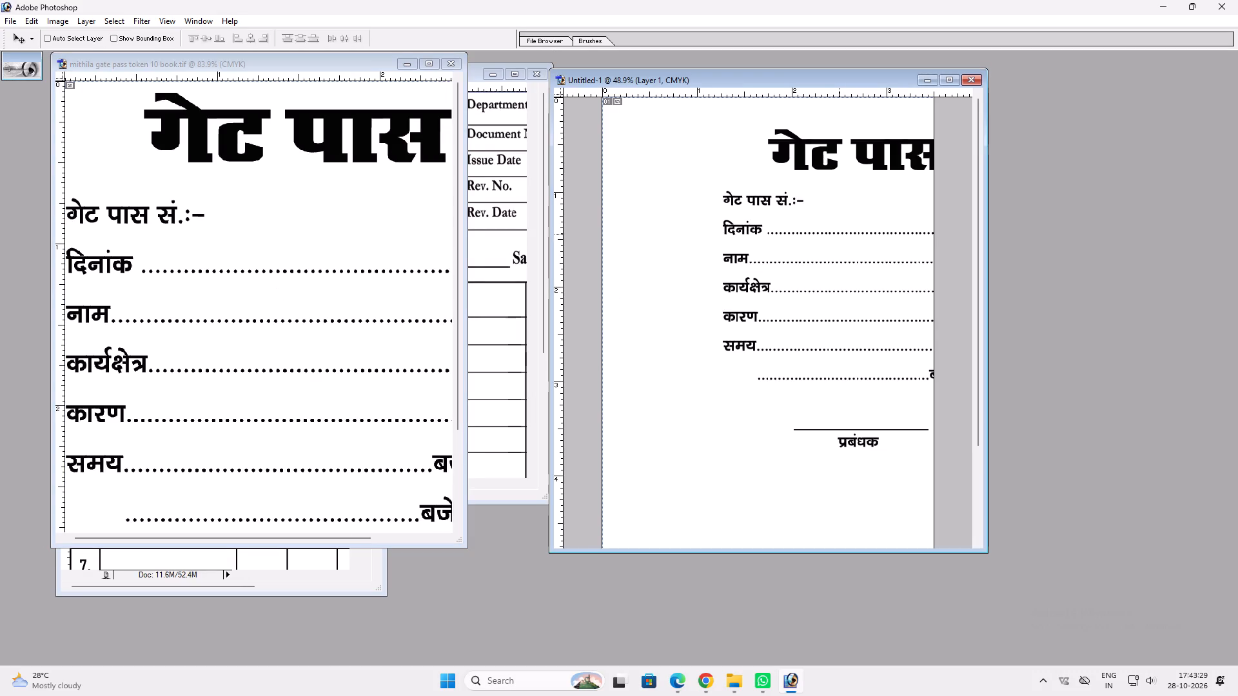
# Move the copied गेट पास artwork to the top of the portrait page.
pyautogui.press('v')
pyautogui.rightClick(776, 198)
pyautogui.press('space')
pyautogui.moveTo(792, 203); pyautogui.dragTo(799, 205)
pyautogui.press('v')
pyautogui.press('space')
pyautogui.rightClick(805, 261)
pyautogui.moveTo(820, 265); pyautogui.dragTo(830, 267)
pyautogui.press('f')
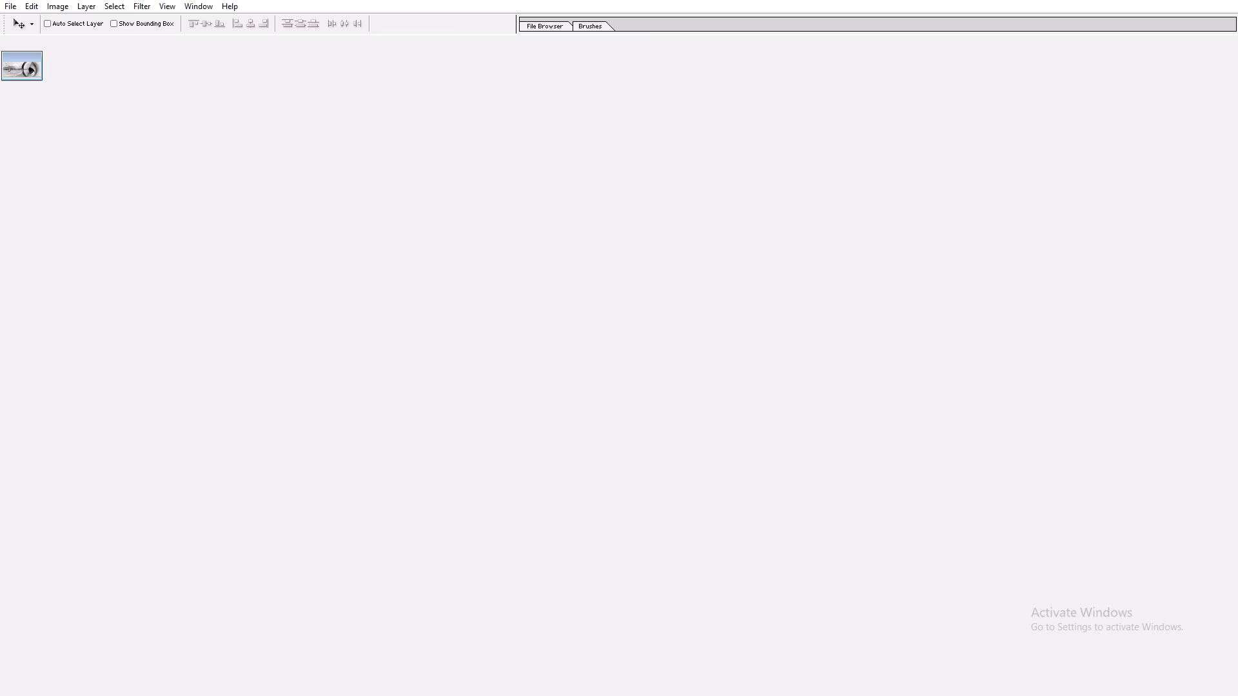
pyautogui.moveTo(777, 293); pyautogui.dragTo(686, 267)
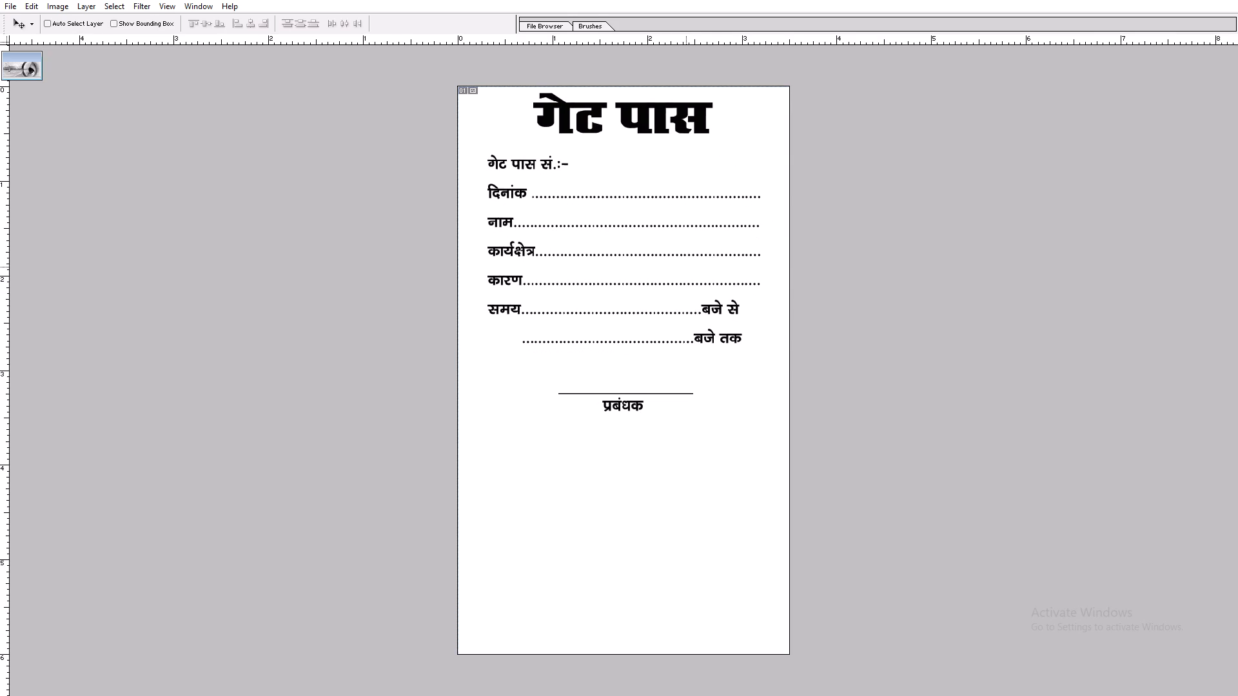
# Align the गेट पास artwork to the horizontal centre of the page, and clear the selection.
pyautogui.press('f')
pyautogui.press('f')
pyautogui.press('f')
pyautogui.press('f')
pyautogui.press('f')
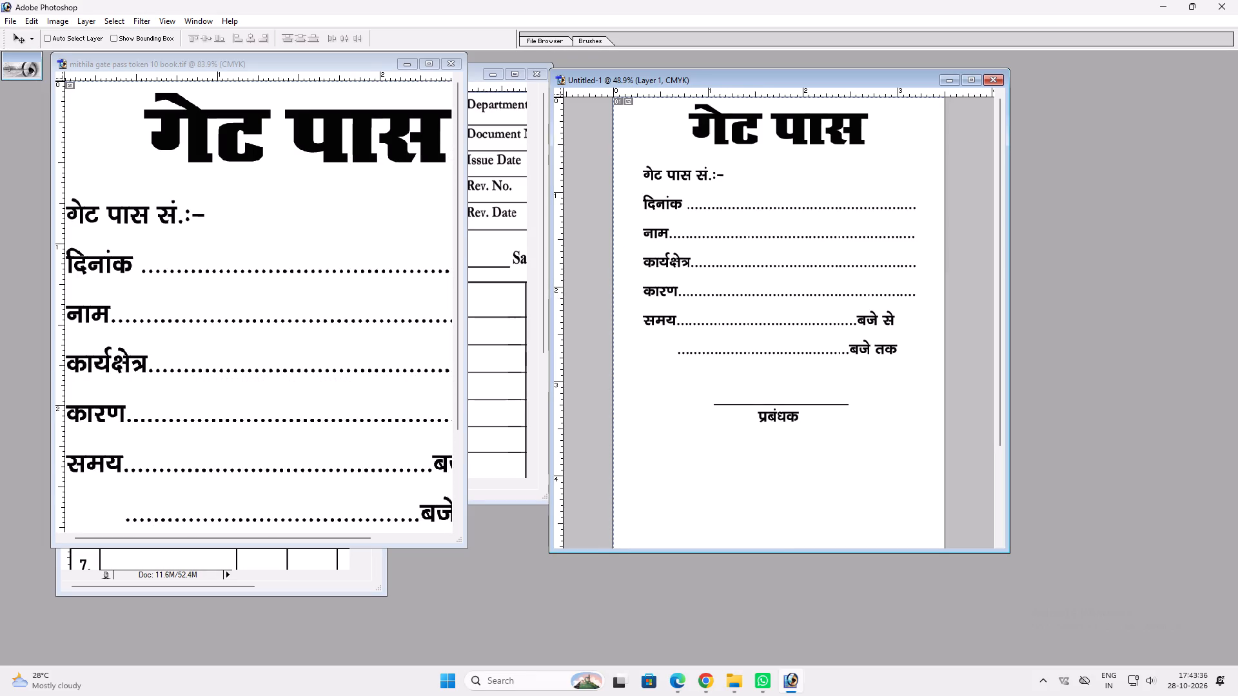
pyautogui.click(725, 258)
pyautogui.hotkey('ctrl', 'a')
pyautogui.hotkey('alt', 'l')
pyautogui.hotkey('alt', 'i')
pyautogui.hotkey('alt', 'h')
pyautogui.hotkey('ctrl', 'd')
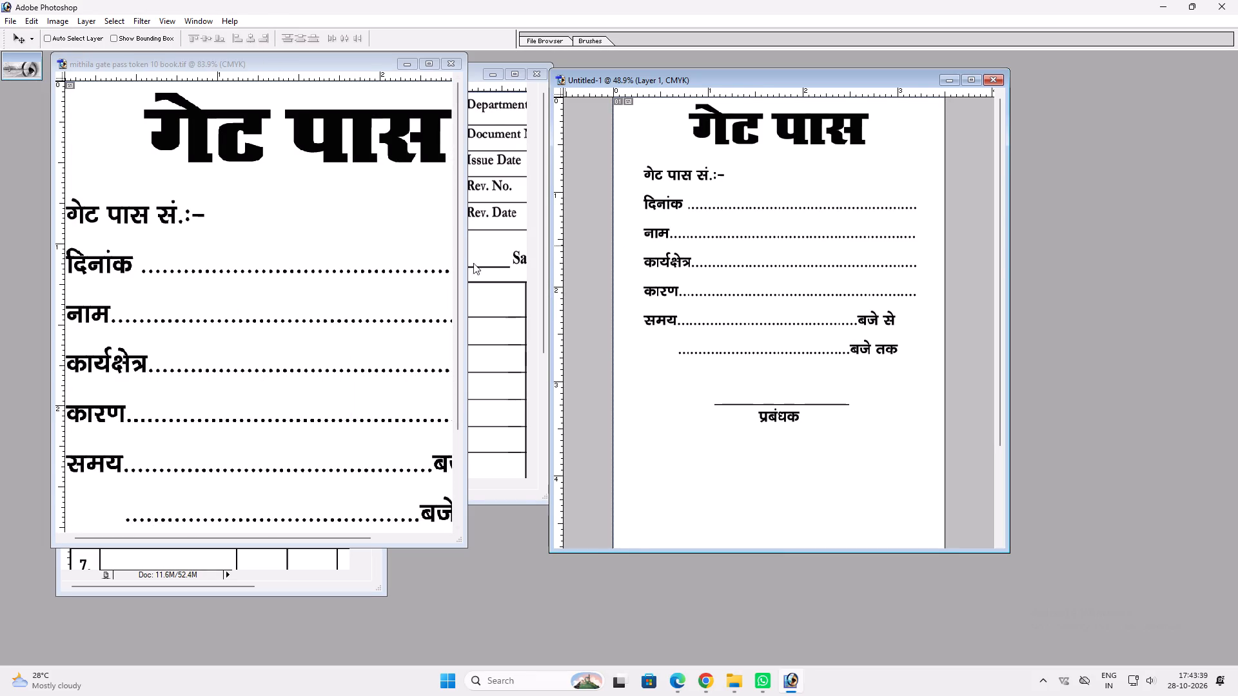
# Close the original mithila gate pass token document.
pyautogui.click(375, 258)
pyautogui.hotkey('ctrl', 'w')
pyautogui.click(634, 250)
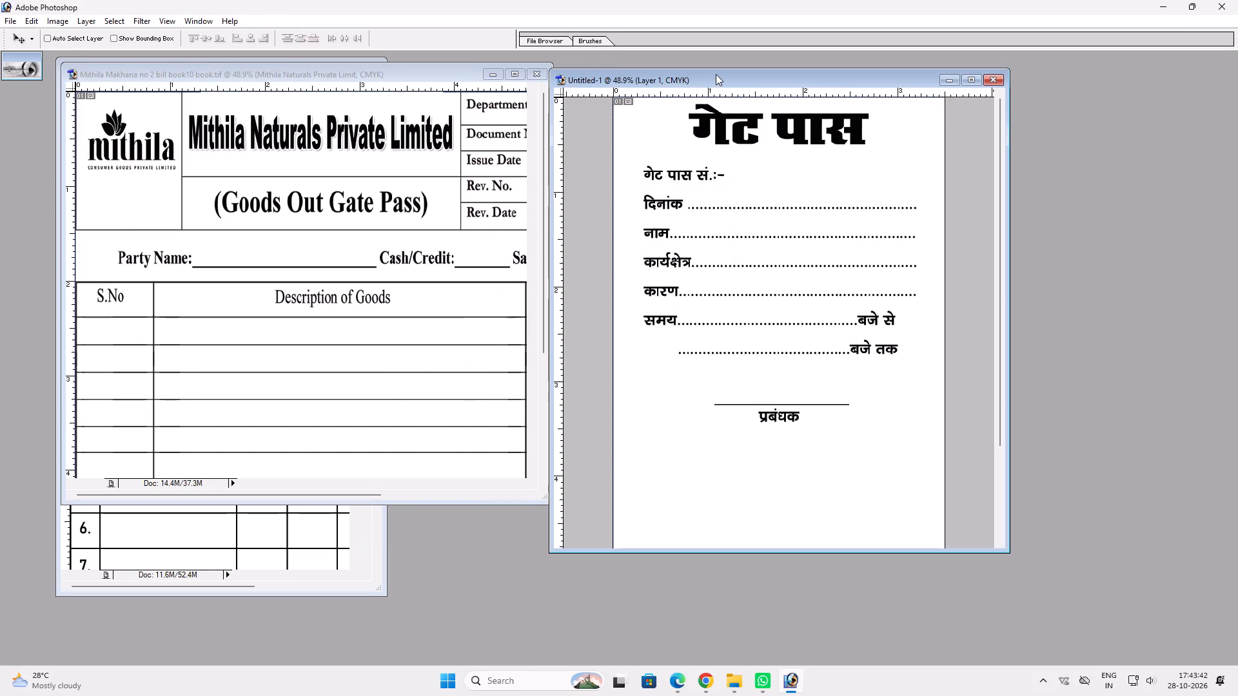
# Duplicate the गेट पास artwork straight down to the bottom edge of the page.
pyautogui.doubleClick(713, 80)
pyautogui.keyDown('alt'); pyautogui.keyDown('shift'); pyautogui.moveTo(652, 260); pyautogui.dragTo(654, 476); pyautogui.keyUp('shift'); pyautogui.keyUp('alt')
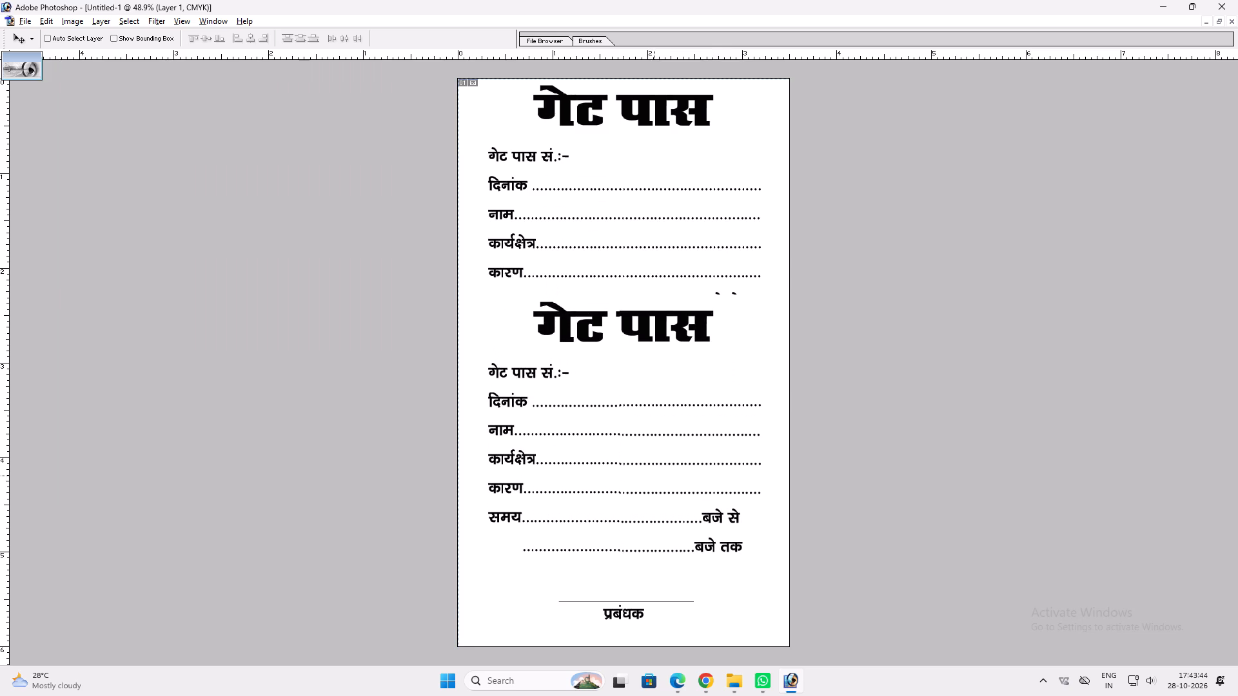
pyautogui.keyDown('alt'); pyautogui.keyDown('shift'); pyautogui.moveTo(654, 476); pyautogui.dragTo(656, 494); pyautogui.keyUp('shift'); pyautogui.keyUp('alt')
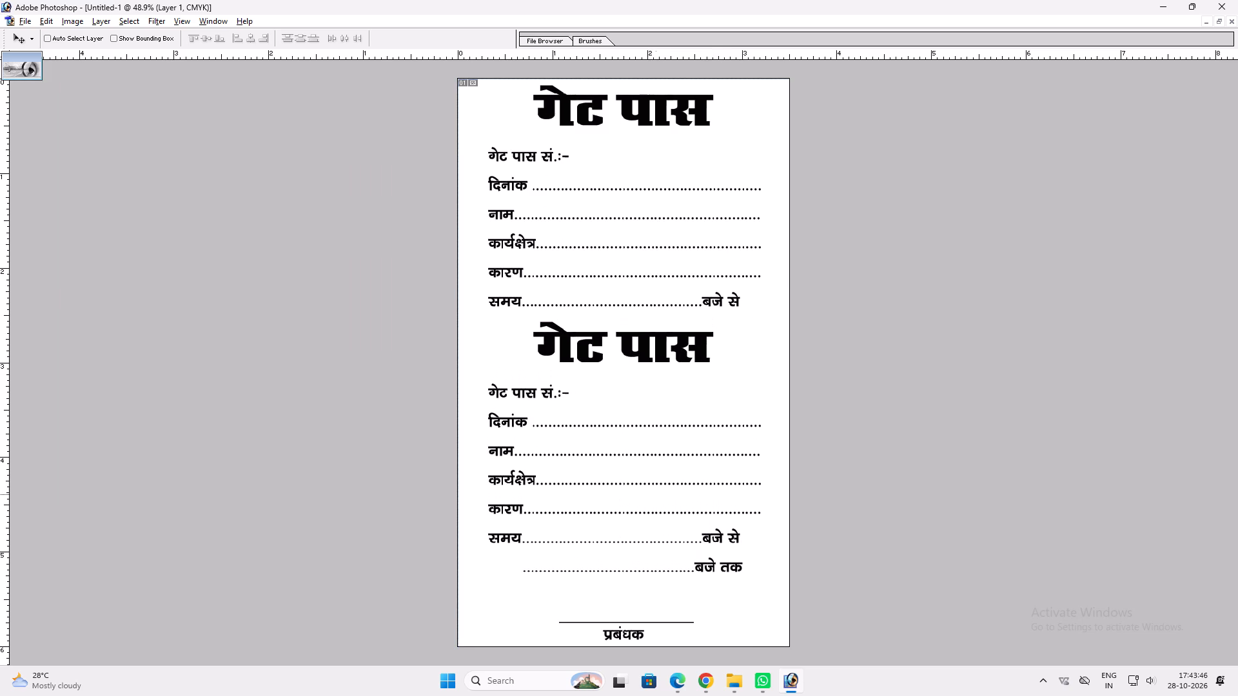
pyautogui.moveTo(653, 365); pyautogui.dragTo(655, 430)
pyautogui.hotkey('ctrl', 'z')
# Rotate the upper गेट पास copy 90° counterclockwise and move it to the top edge of the page.
pyautogui.rightClick(616, 214)
pyautogui.moveTo(635, 218); pyautogui.dragTo(642, 220)
pyautogui.hotkey('ctrl', 't')
pyautogui.keyDown('ctrl'); pyautogui.rightClick(642, 220); pyautogui.keyUp('ctrl')
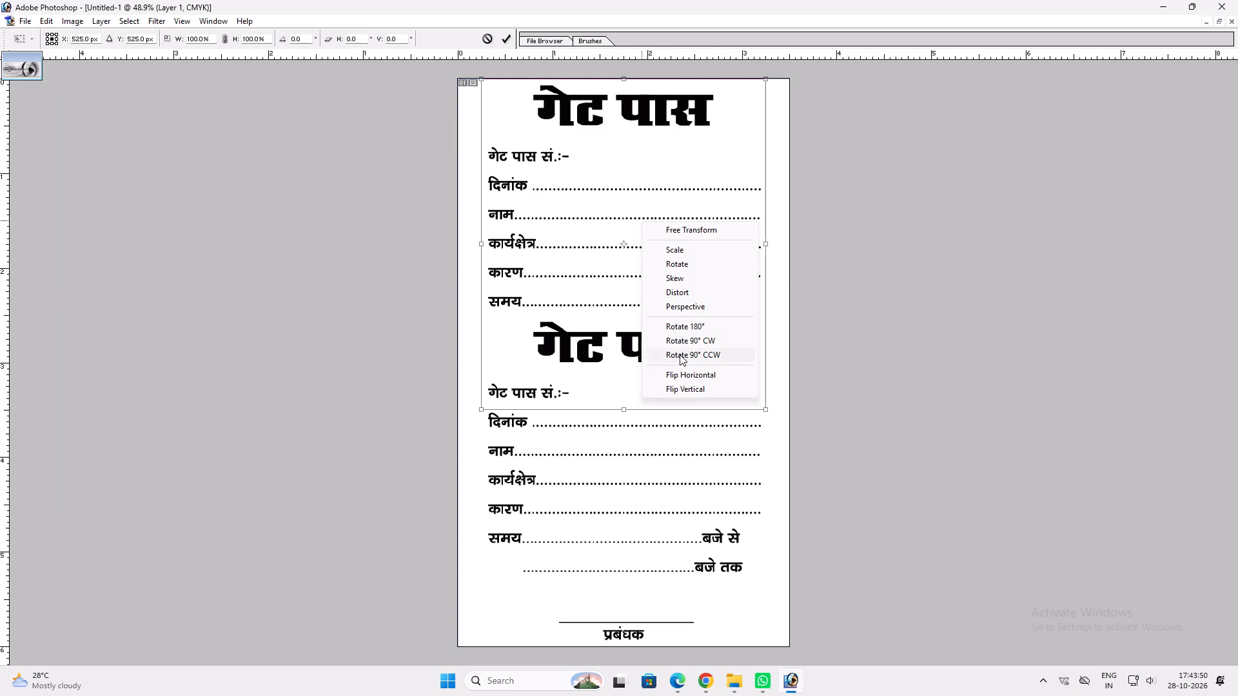
pyautogui.click(683, 355)
pyautogui.press('Return')
pyautogui.press('v')
pyautogui.moveTo(648, 296); pyautogui.dragTo(647, 262)
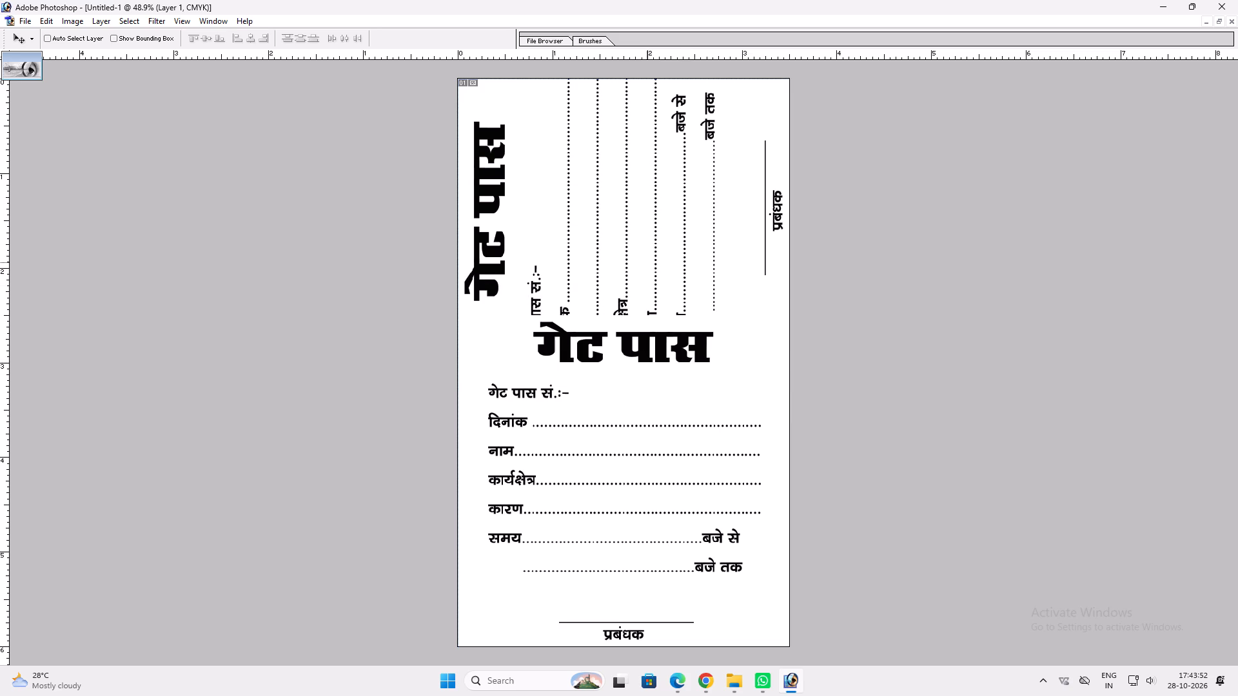
pyautogui.moveTo(647, 262); pyautogui.dragTo(648, 271)
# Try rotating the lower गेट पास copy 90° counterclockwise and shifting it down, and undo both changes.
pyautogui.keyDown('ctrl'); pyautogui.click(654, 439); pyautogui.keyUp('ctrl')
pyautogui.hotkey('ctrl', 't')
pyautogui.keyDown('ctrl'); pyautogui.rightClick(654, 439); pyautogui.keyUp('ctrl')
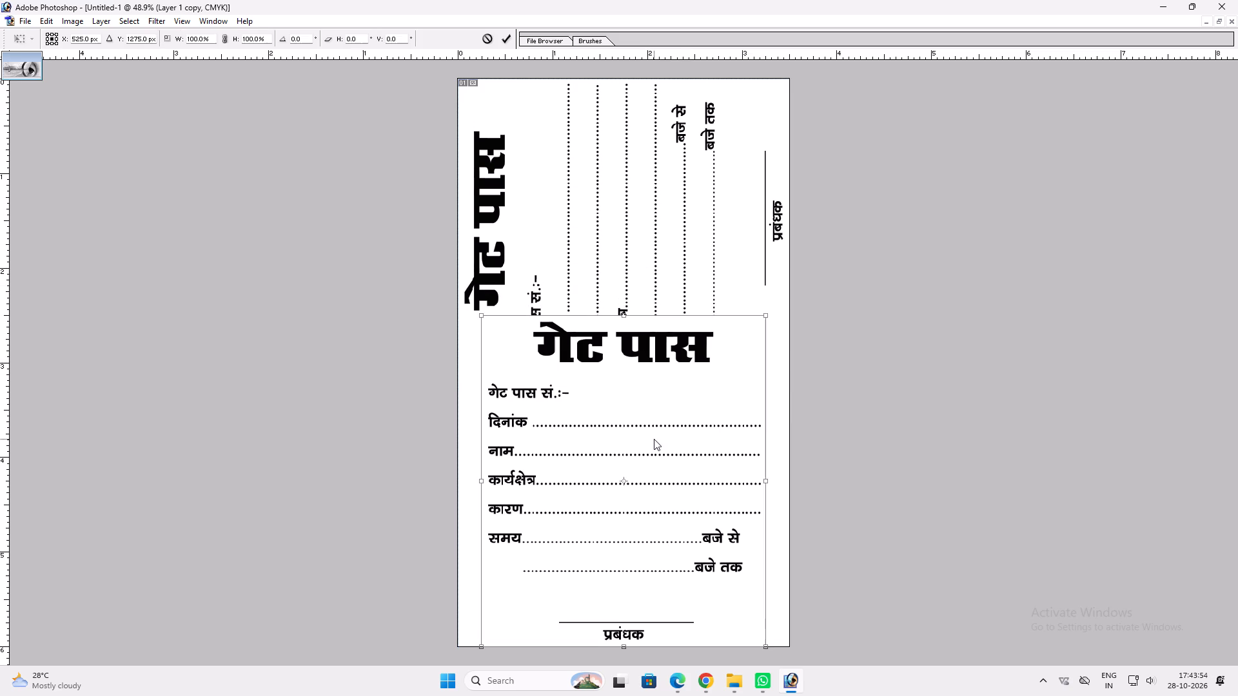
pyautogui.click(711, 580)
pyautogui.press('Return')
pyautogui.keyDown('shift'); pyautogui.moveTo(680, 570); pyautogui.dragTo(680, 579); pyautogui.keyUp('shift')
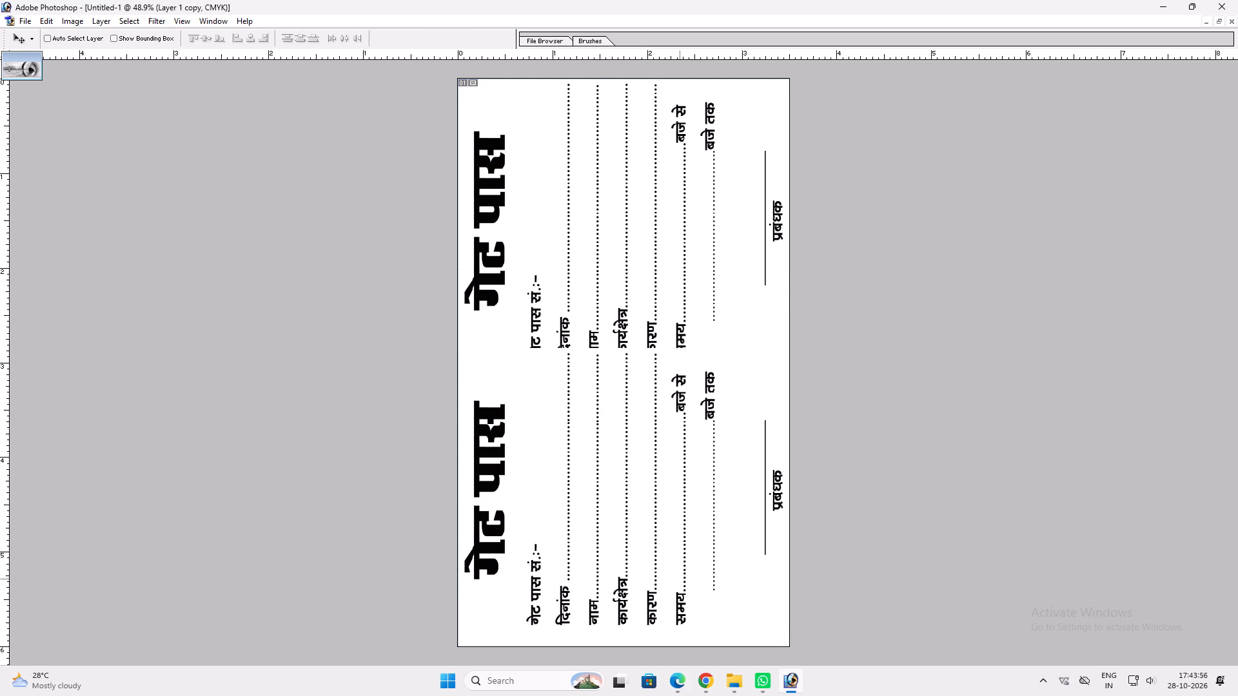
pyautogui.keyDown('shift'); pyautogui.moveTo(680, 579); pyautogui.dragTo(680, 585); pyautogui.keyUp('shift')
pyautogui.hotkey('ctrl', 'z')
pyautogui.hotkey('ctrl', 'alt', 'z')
# Rotate the lower गेट पास copy 90° counterclockwise and move it down slightly past the page's bottom edge.
pyautogui.hotkey('ctrl', 't')
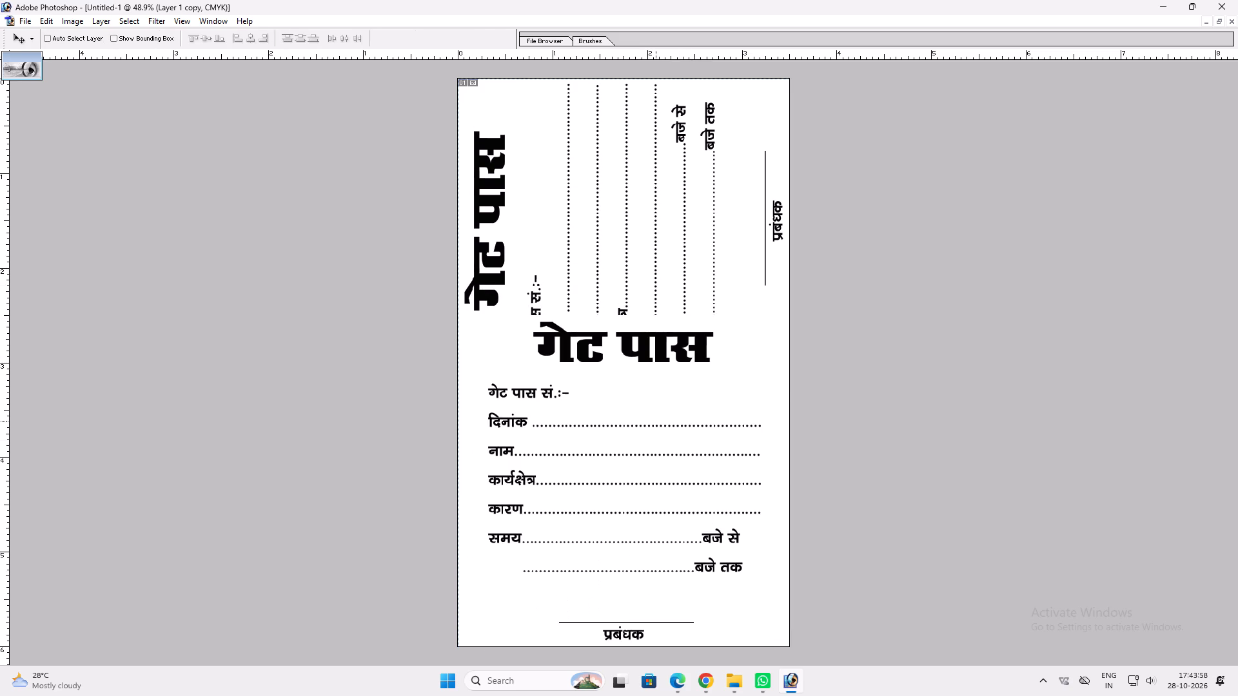
pyautogui.keyDown('ctrl'); pyautogui.rightClick(656, 421); pyautogui.keyUp('ctrl')
pyautogui.click(700, 555)
pyautogui.press('Return')
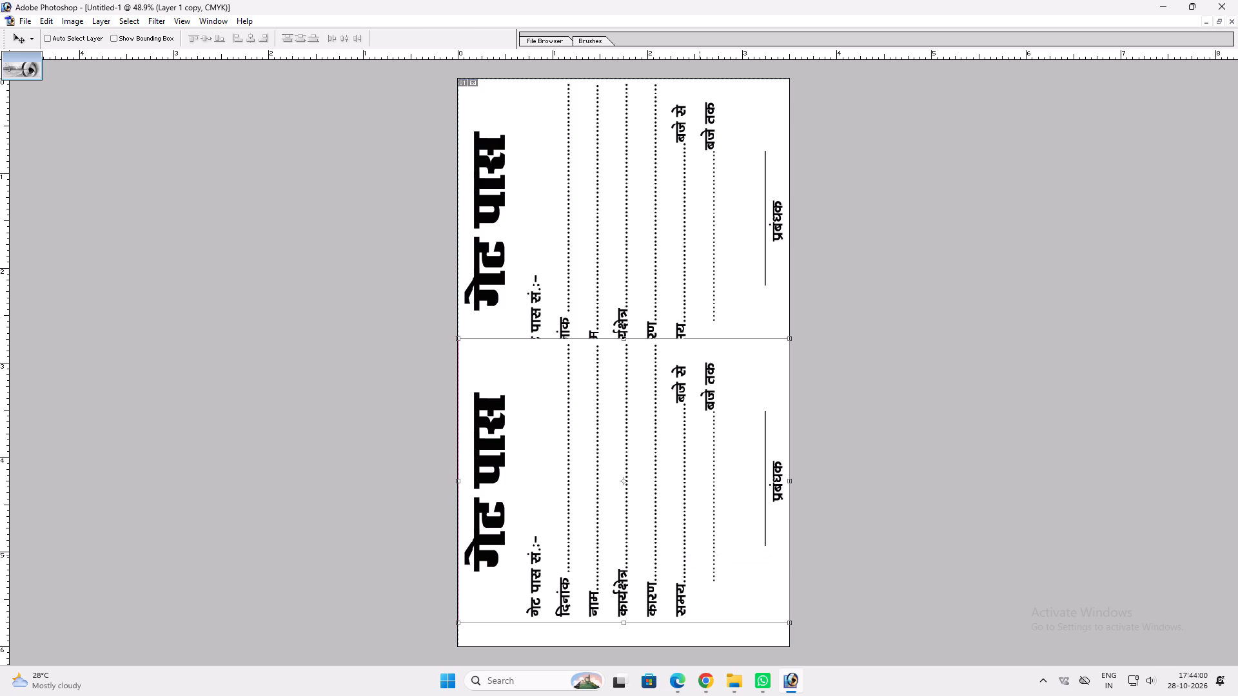
pyautogui.press('v')
pyautogui.keyDown('shift'); pyautogui.moveTo(688, 550); pyautogui.dragTo(687, 574); pyautogui.keyUp('shift')
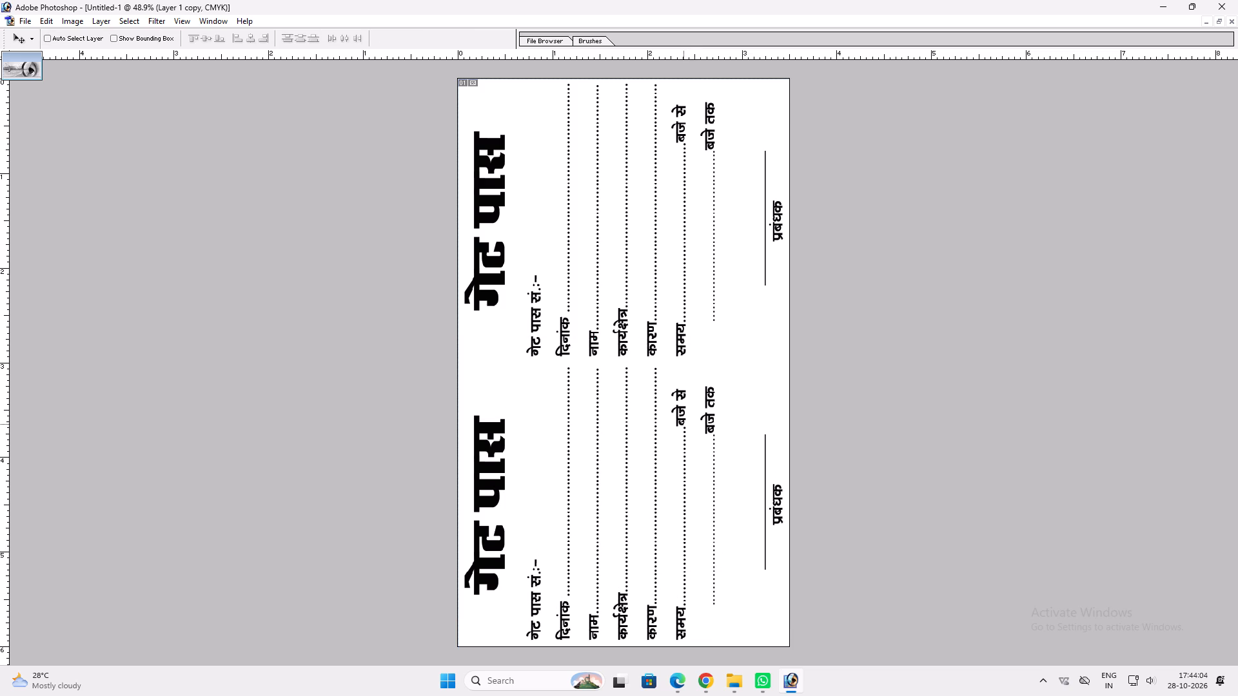
pyautogui.keyDown('shift'); pyautogui.moveTo(671, 421); pyautogui.dragTo(668, 434); pyautogui.keyUp('shift')
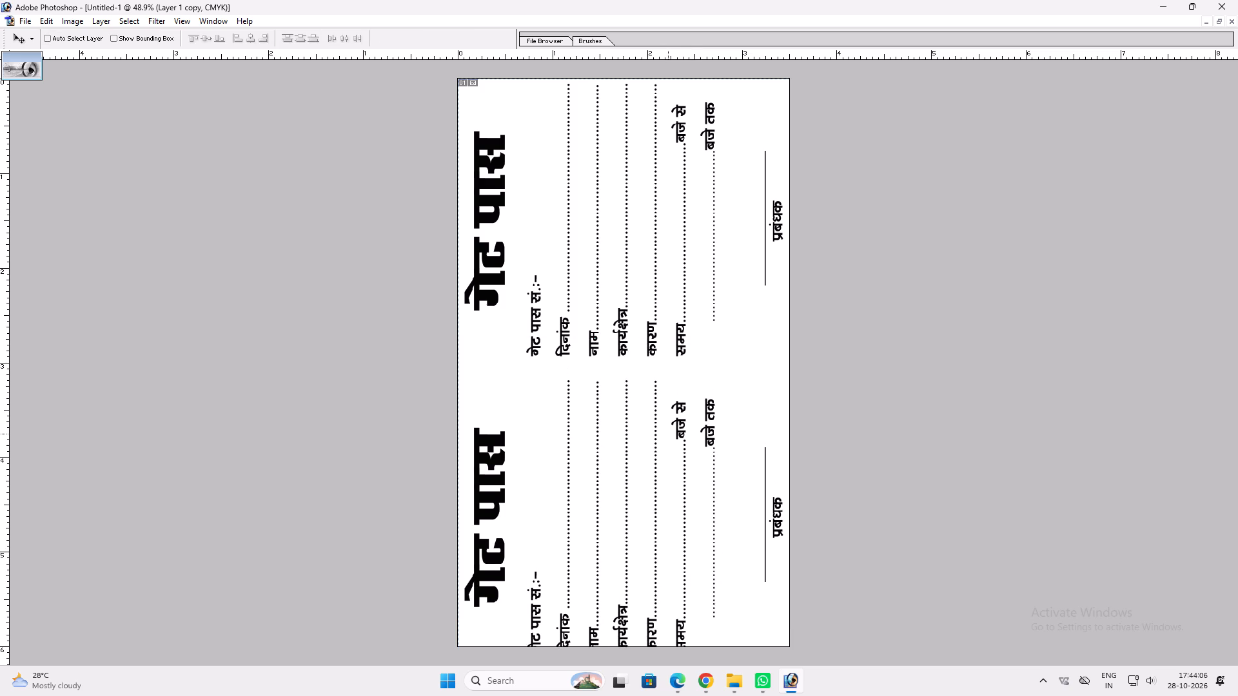
pyautogui.keyDown('shift'); pyautogui.moveTo(668, 434); pyautogui.dragTo(668, 438); pyautogui.keyUp('shift')
# Scale both गेट पास copies together to 97.1% height so they end at the page's bottom edge, and merge the layers.
pyautogui.keyDown('ctrl'); pyautogui.keyDown('shift'); pyautogui.click(674, 253); pyautogui.keyUp('shift'); pyautogui.keyUp('ctrl')
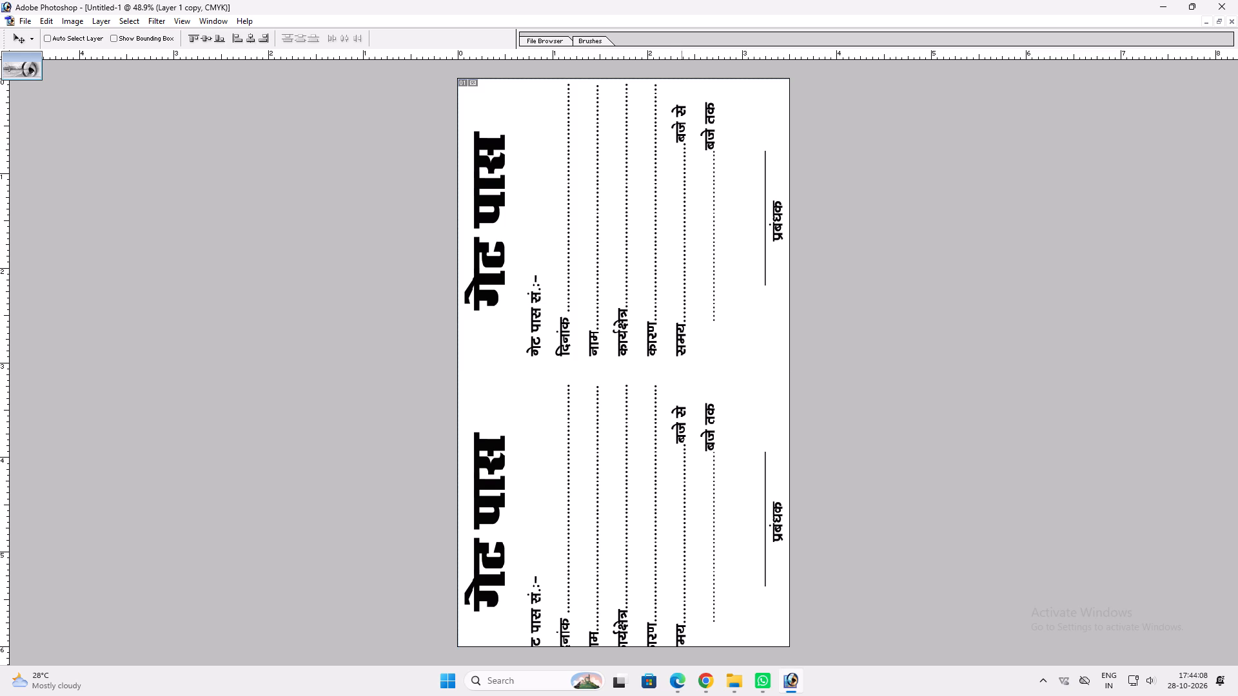
pyautogui.hotkey('ctrl', 't')
pyautogui.keyDown('shift'); pyautogui.moveTo(671, 661); pyautogui.dragTo(676, 647); pyautogui.keyUp('shift')
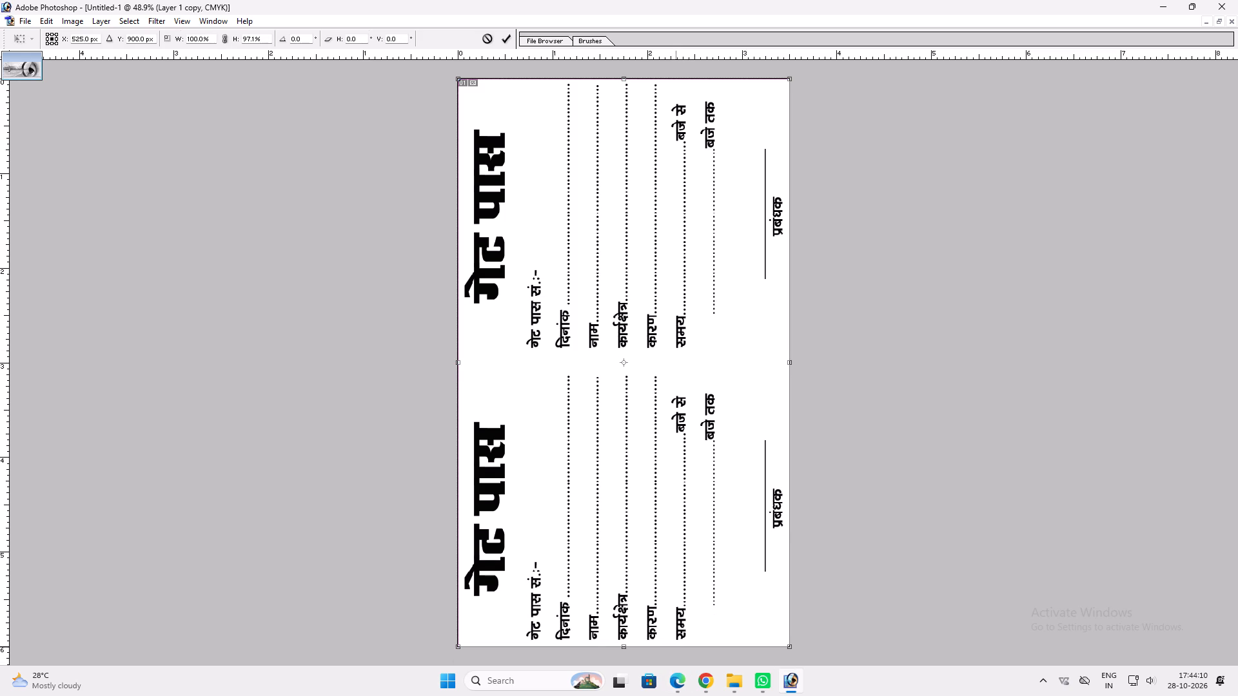
pyautogui.hotkey('shift', 'Return')
pyautogui.press('v')
pyautogui.hotkey('ctrl', 'shift', 'e')
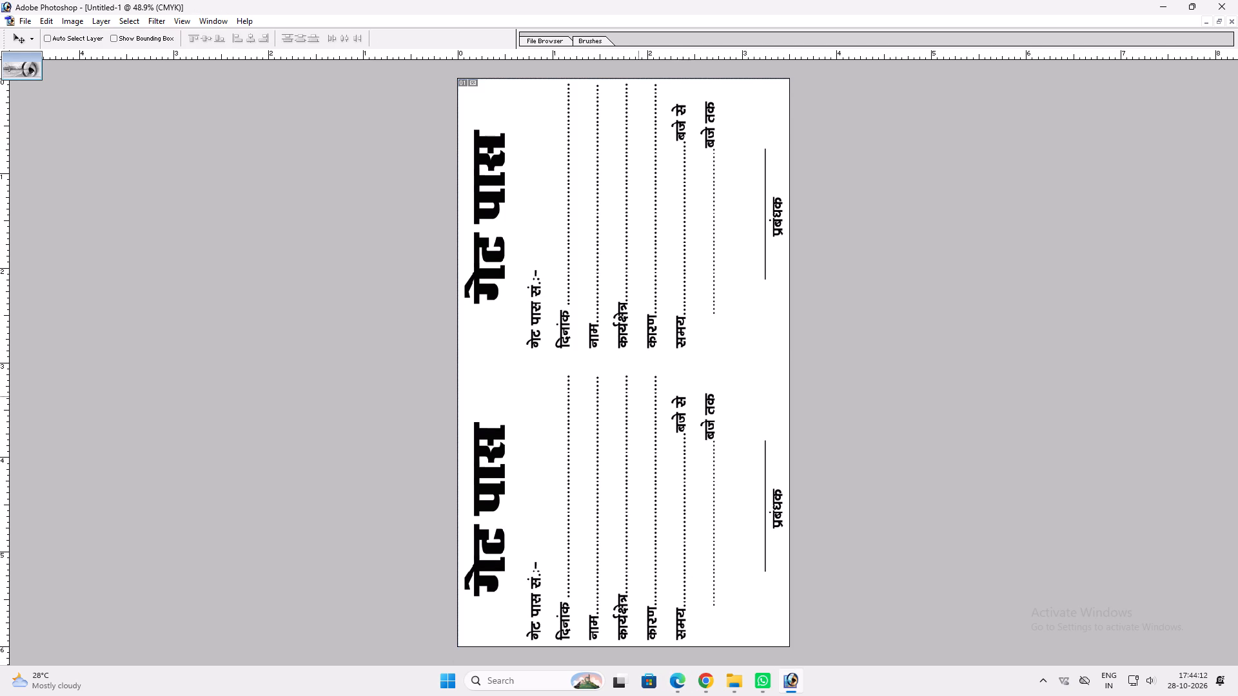
# Create a new 6 x 7 inch CMYK document at 300 pixels/inch with white contents.
pyautogui.write('fff')
pyautogui.hotkey('ctrl', 'n')
pyautogui.press('Tab')
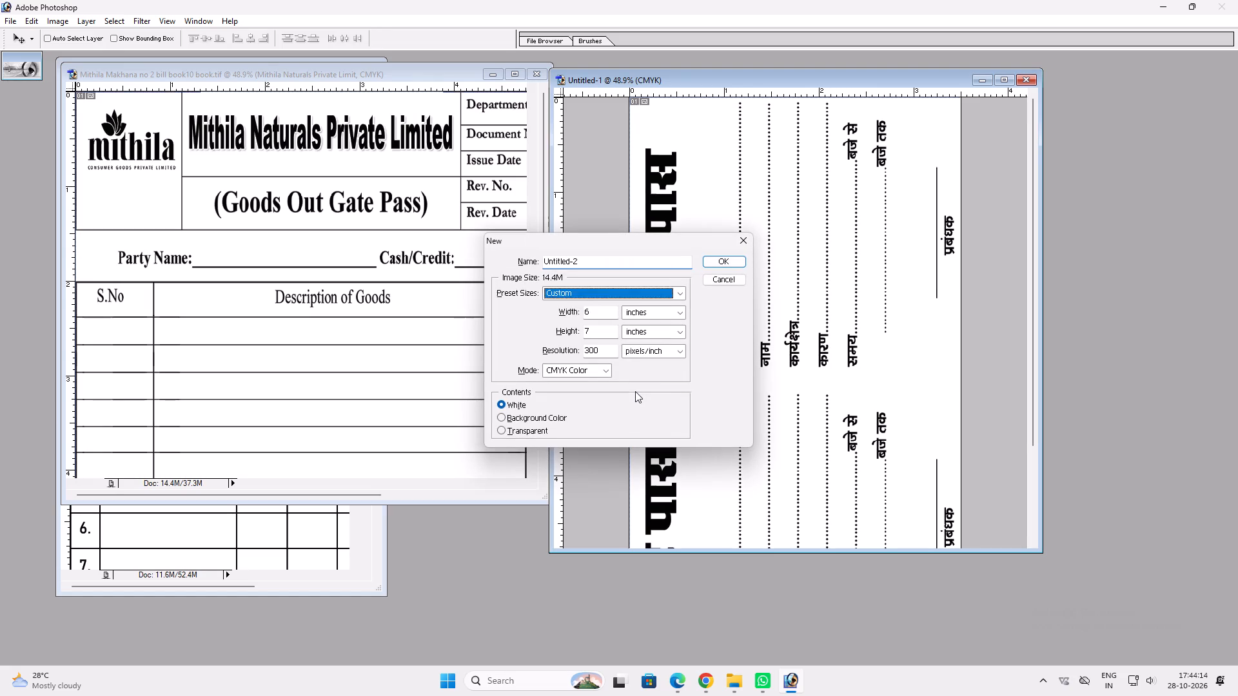
pyautogui.press('Tab')
pyautogui.press('Return')
# Copy the merged गेट पास artwork from Untitled-1 into the new document and place it in the page's top-left corner.
pyautogui.press('v')
pyautogui.moveTo(775, 277); pyautogui.dragTo(303, 273)
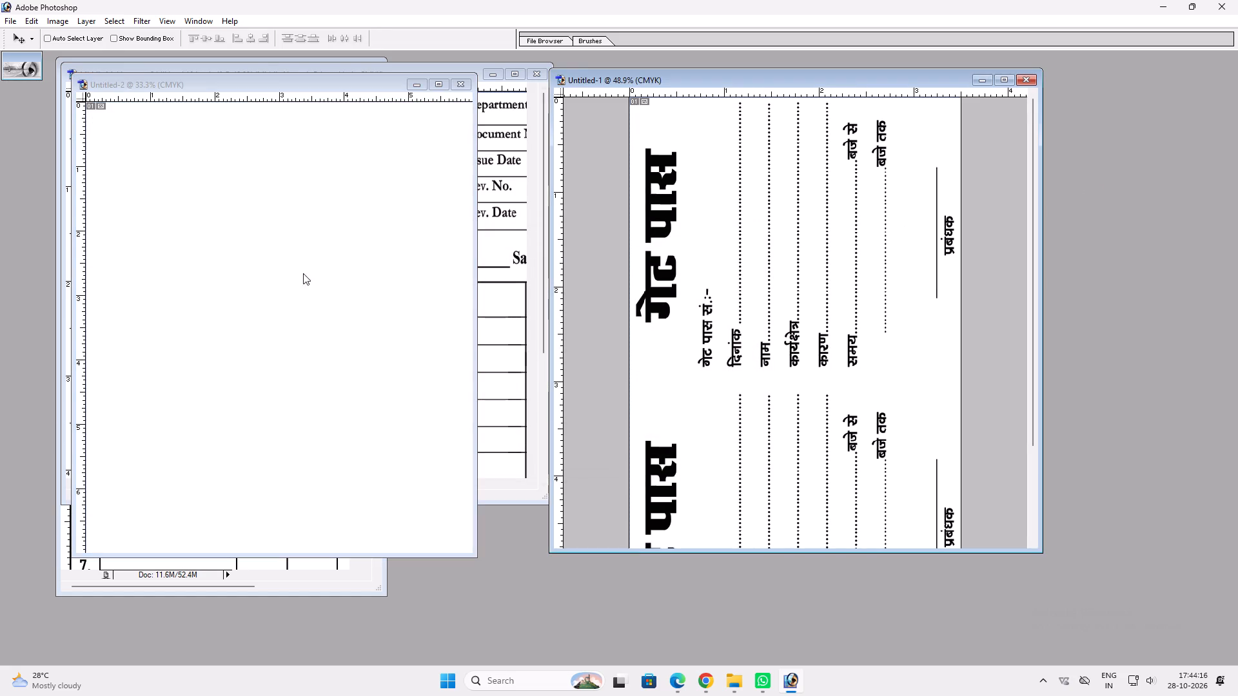
pyautogui.moveTo(303, 273); pyautogui.dragTo(302, 272)
pyautogui.moveTo(732, 269); pyautogui.dragTo(344, 249)
pyautogui.click(432, 90)
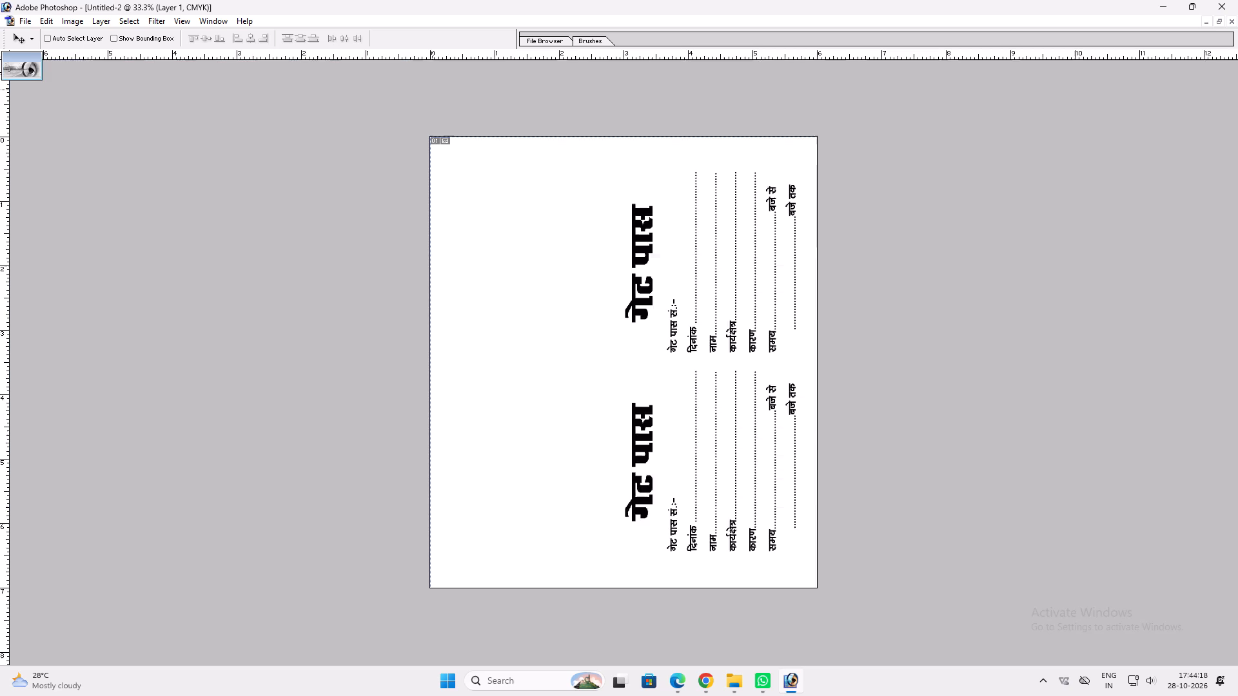
pyautogui.moveTo(722, 441); pyautogui.dragTo(535, 409)
# Rotate the copied गेट पास artwork 90° counterclockwise and move it against the page's top edge.
pyautogui.hotkey('ctrl', 't')
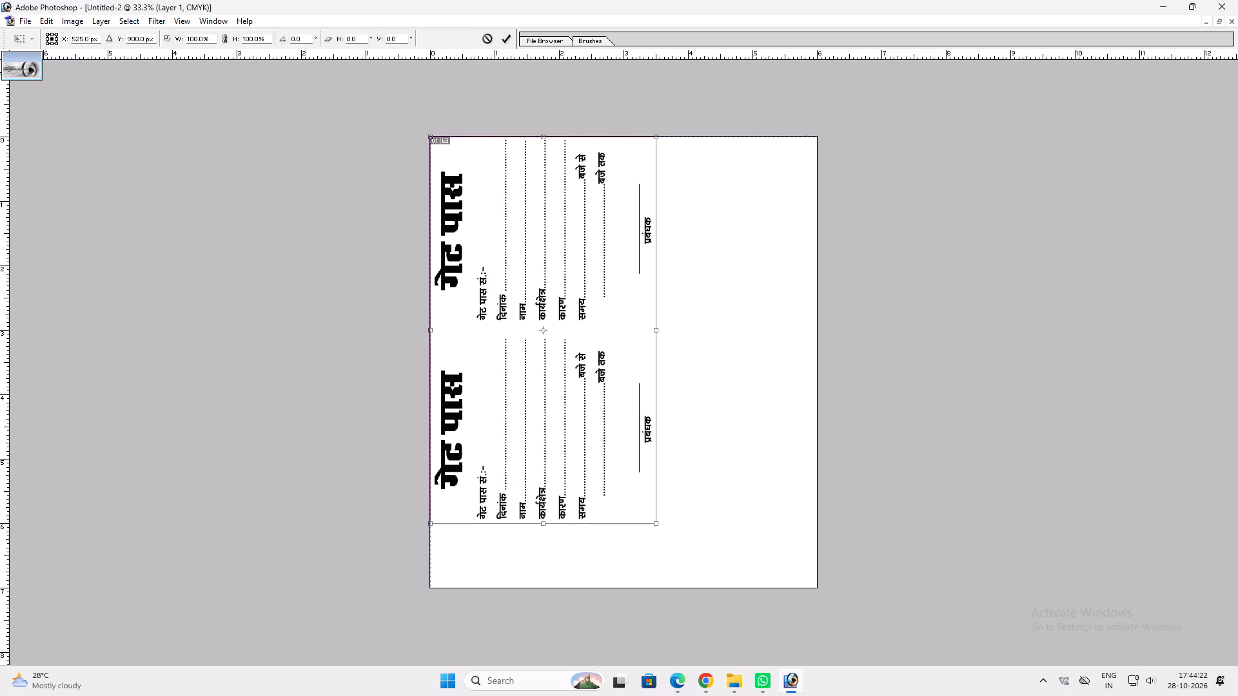
pyautogui.rightClick(587, 376)
pyautogui.click(656, 507)
pyautogui.press('Return')
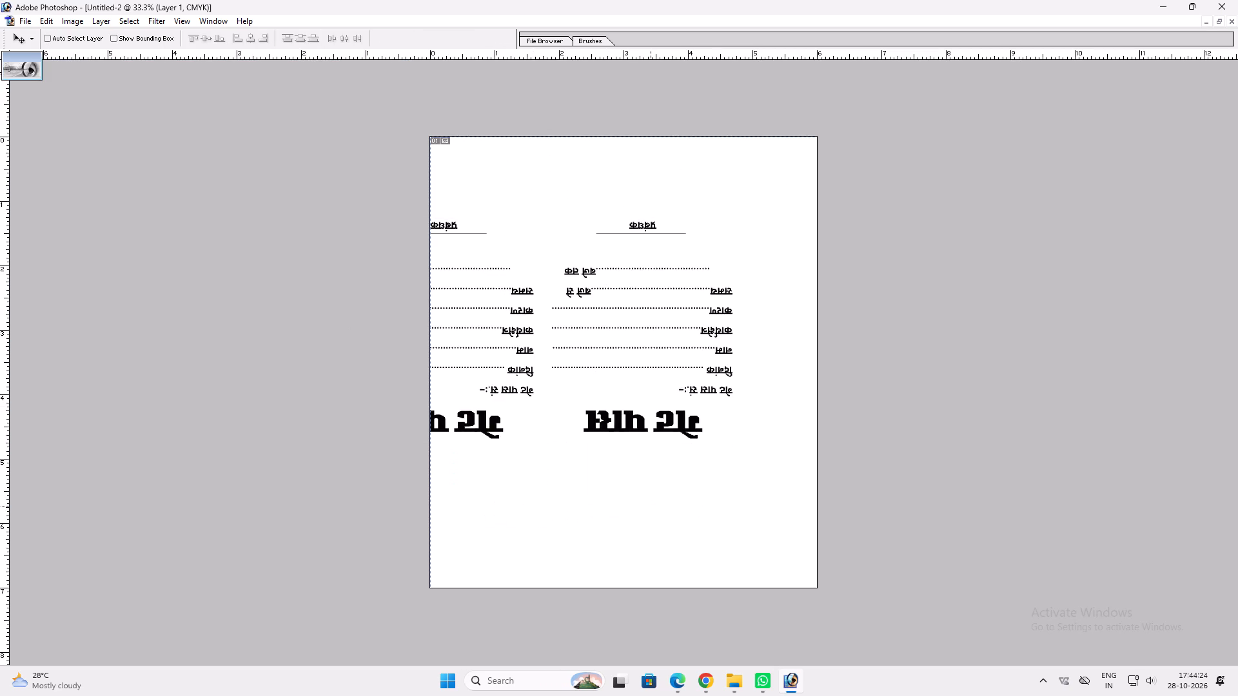
pyautogui.press('v')
pyautogui.moveTo(631, 417); pyautogui.dragTo(714, 333)
# Rotate the गेट पास pair 180° so both passes stand upright along the page's top edge.
pyautogui.hotkey('ctrl', 't')
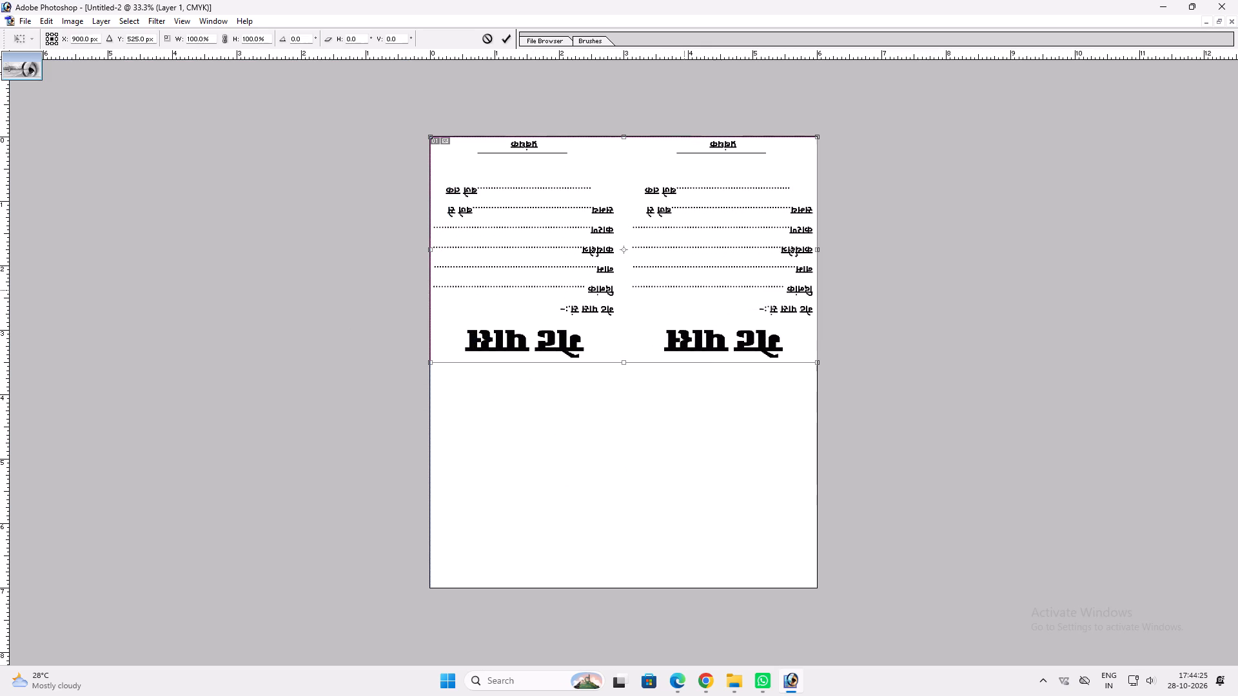
pyautogui.keyDown('ctrl'); pyautogui.rightClick(684, 290); pyautogui.keyUp('ctrl')
pyautogui.click(738, 392)
pyautogui.press('Return')
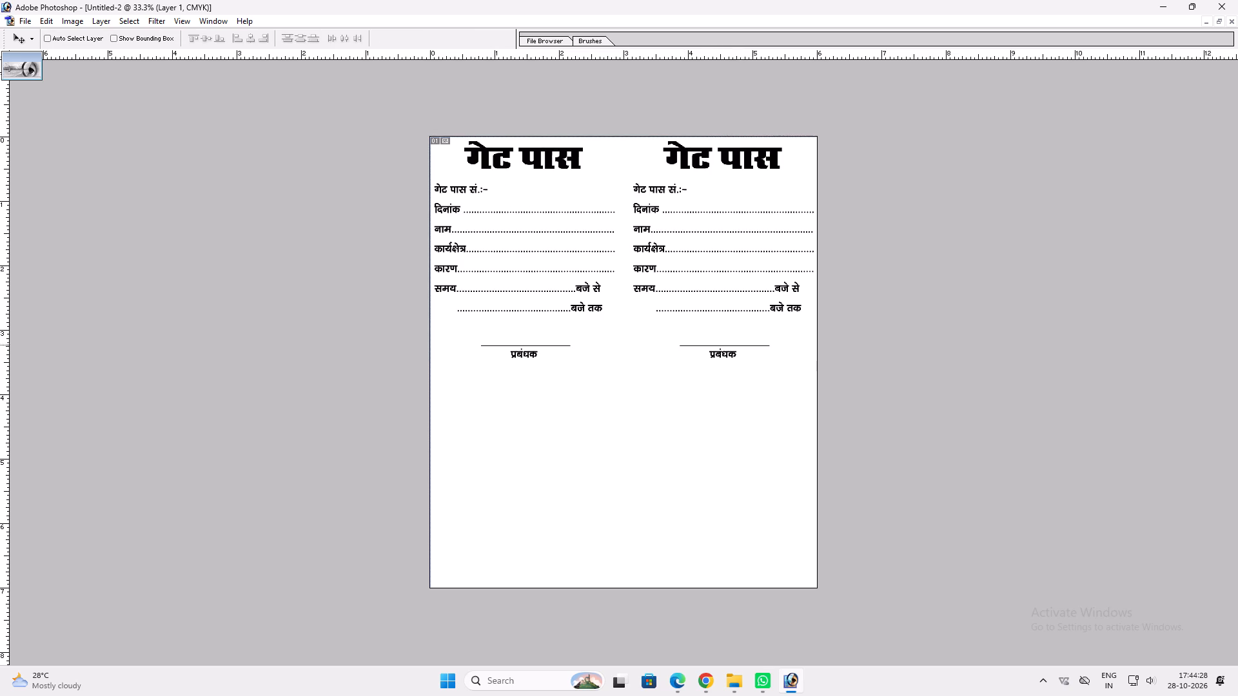
pyautogui.hotkey('ctrl', 't')
pyautogui.press('Return')
pyautogui.press('v')
# Duplicate the गेट पास pair straight down as a second row running slightly past the page's bottom edge.
pyautogui.keyDown('alt'); pyautogui.moveTo(742, 266); pyautogui.dragTo(745, 478); pyautogui.keyUp('alt')
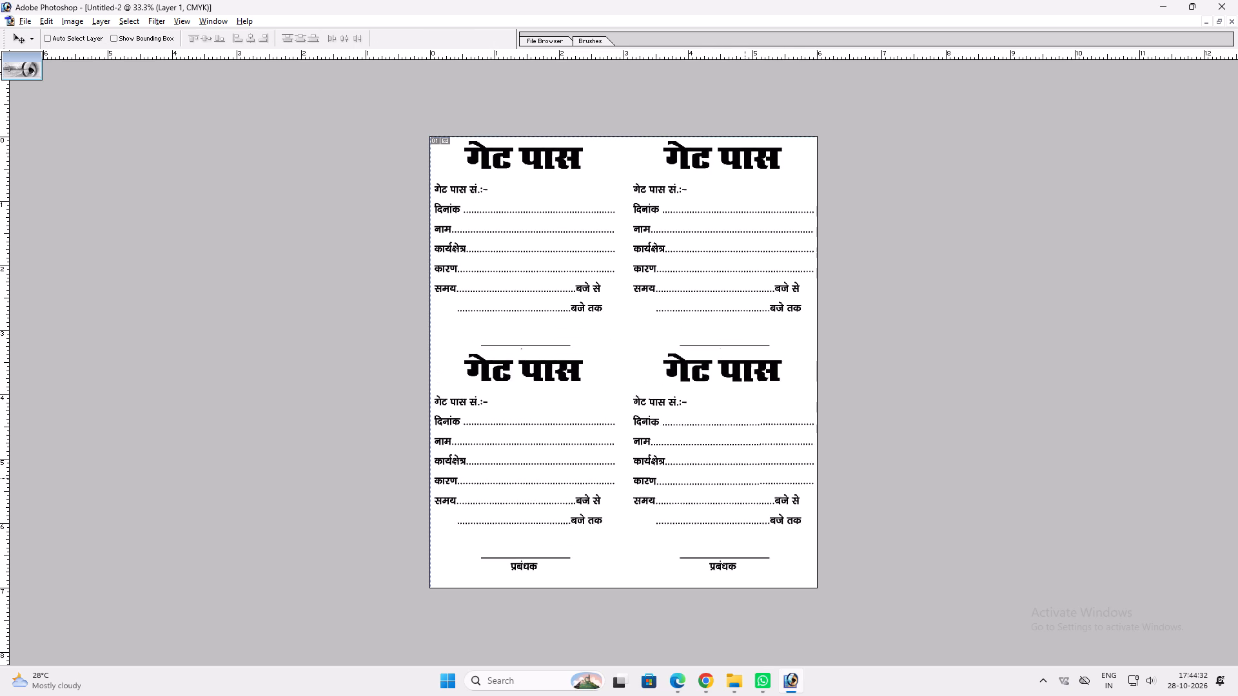
pyautogui.keyDown('alt'); pyautogui.moveTo(745, 478); pyautogui.dragTo(745, 488); pyautogui.keyUp('alt')
pyautogui.keyDown('shift'); pyautogui.moveTo(727, 432); pyautogui.dragTo(729, 438); pyautogui.keyUp('shift')
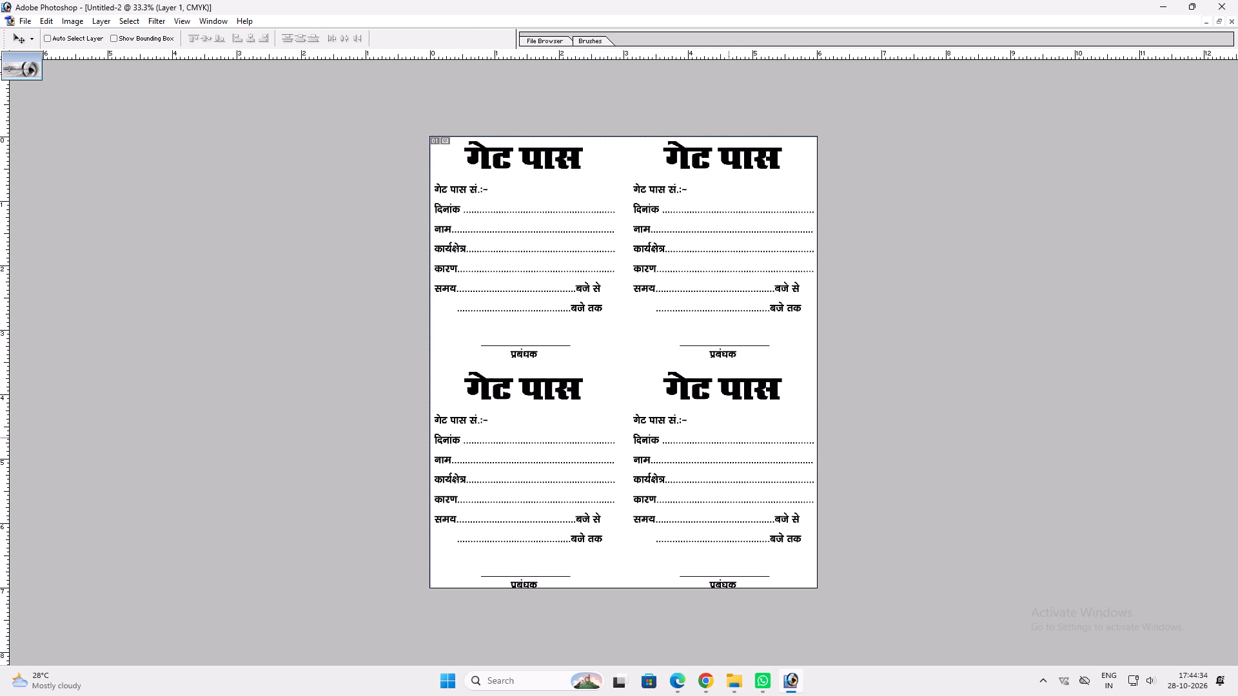
pyautogui.keyDown('shift'); pyautogui.moveTo(729, 438); pyautogui.dragTo(729, 441); pyautogui.keyUp('shift')
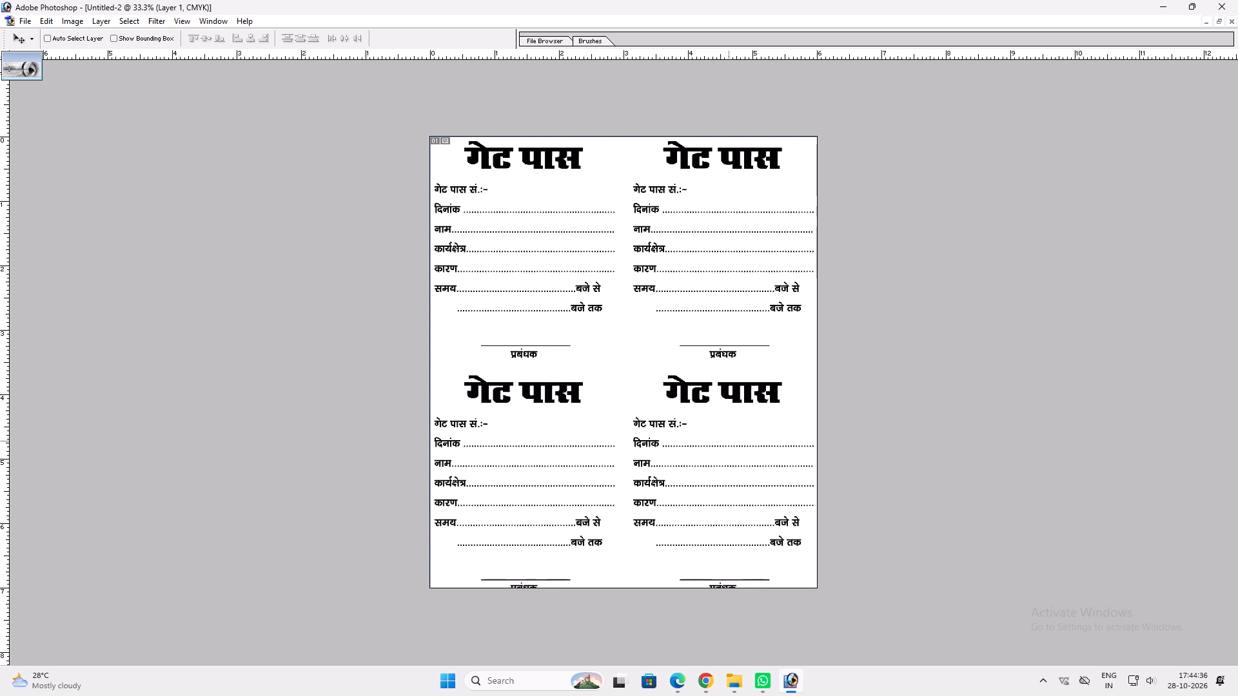
pyautogui.keyDown('shift'); pyautogui.moveTo(729, 441); pyautogui.dragTo(728, 443); pyautogui.keyUp('shift')
# Link both गेट पास rows and reduce their combined height so they end at the page's bottom edge.
pyautogui.keyDown('ctrl'); pyautogui.keyDown('shift'); pyautogui.click(697, 181); pyautogui.keyUp('shift'); pyautogui.keyUp('ctrl')
pyautogui.hotkey('ctrl', 't')
pyautogui.keyDown('shift'); pyautogui.moveTo(705, 597); pyautogui.dragTo(707, 588); pyautogui.keyUp('shift')
pyautogui.hotkey('shift', 'Return')
pyautogui.press('v')
# Add two horizontal guides at about 3.4 and 3.6 inches, in the gap between the two गेट पास rows.
pyautogui.press('z')
pyautogui.moveTo(355, 226); pyautogui.dragTo(1036, 432)
pyautogui.press('v')
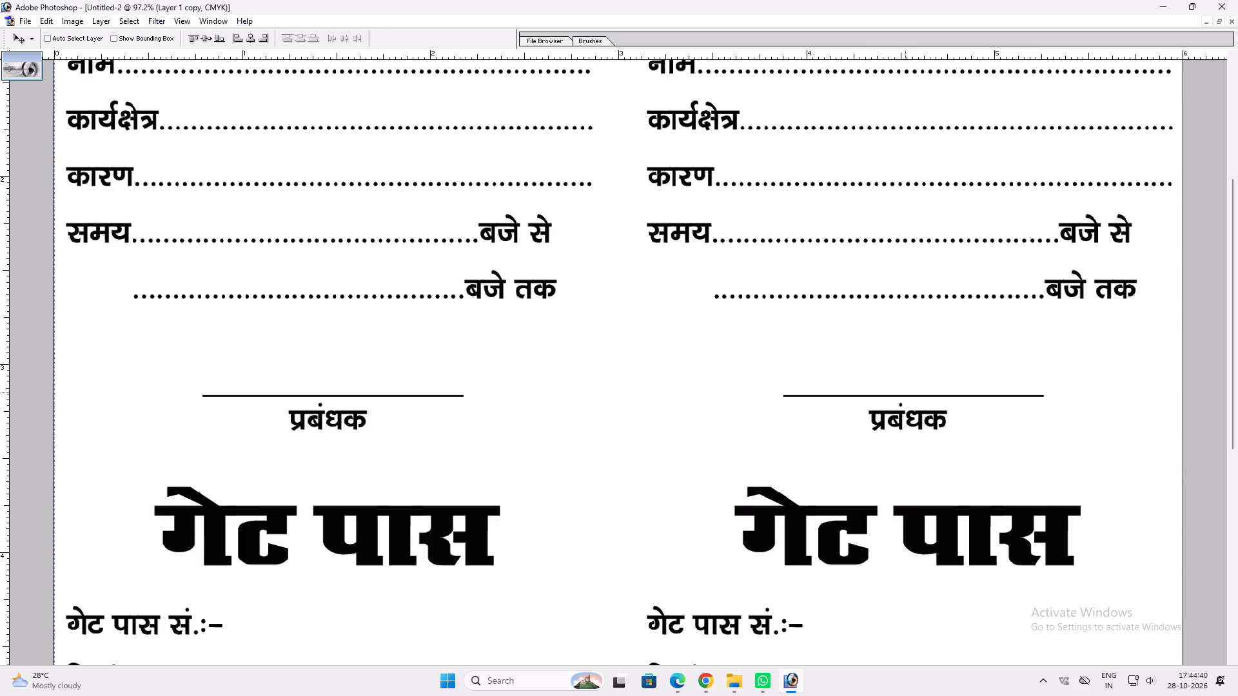
pyautogui.moveTo(664, 56); pyautogui.dragTo(671, 476)
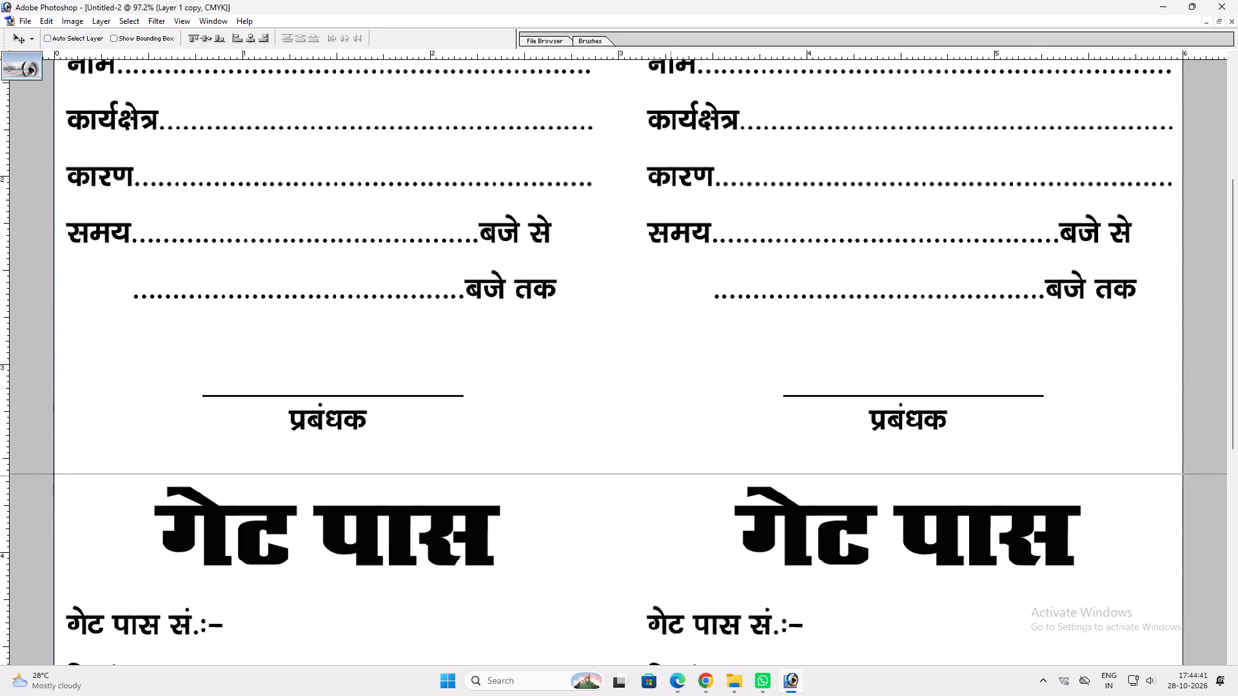
pyautogui.moveTo(671, 476); pyautogui.dragTo(671, 483)
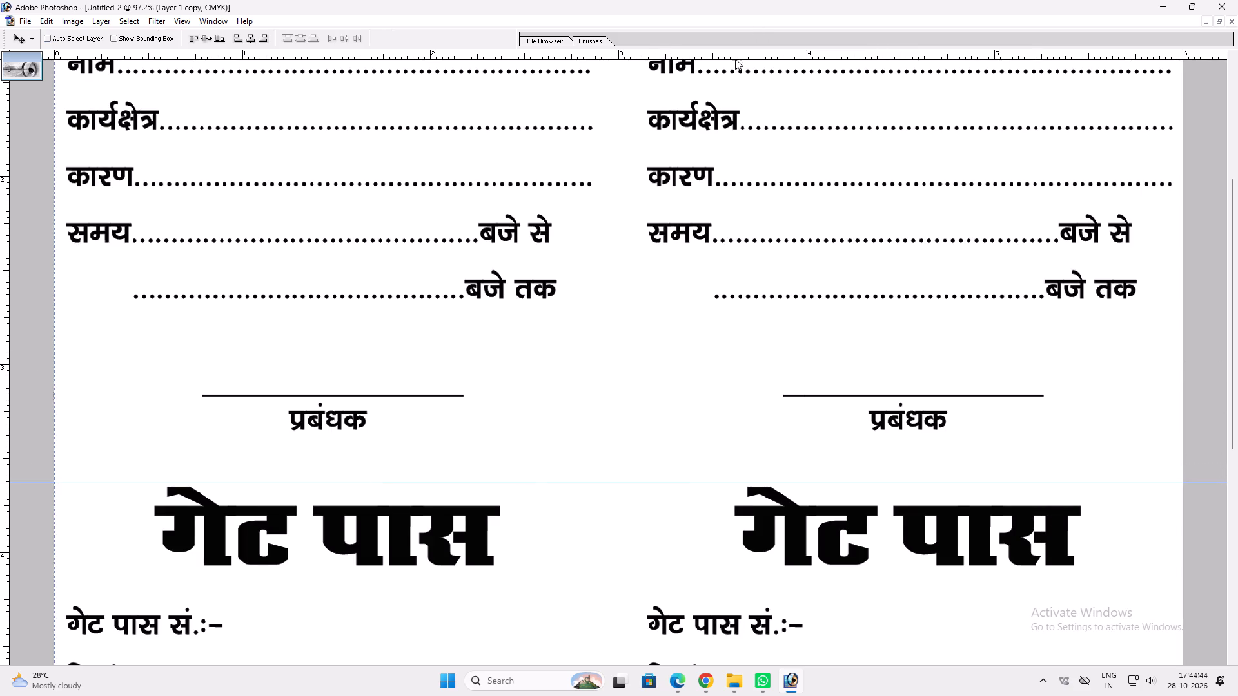
pyautogui.moveTo(735, 59); pyautogui.dragTo(725, 442)
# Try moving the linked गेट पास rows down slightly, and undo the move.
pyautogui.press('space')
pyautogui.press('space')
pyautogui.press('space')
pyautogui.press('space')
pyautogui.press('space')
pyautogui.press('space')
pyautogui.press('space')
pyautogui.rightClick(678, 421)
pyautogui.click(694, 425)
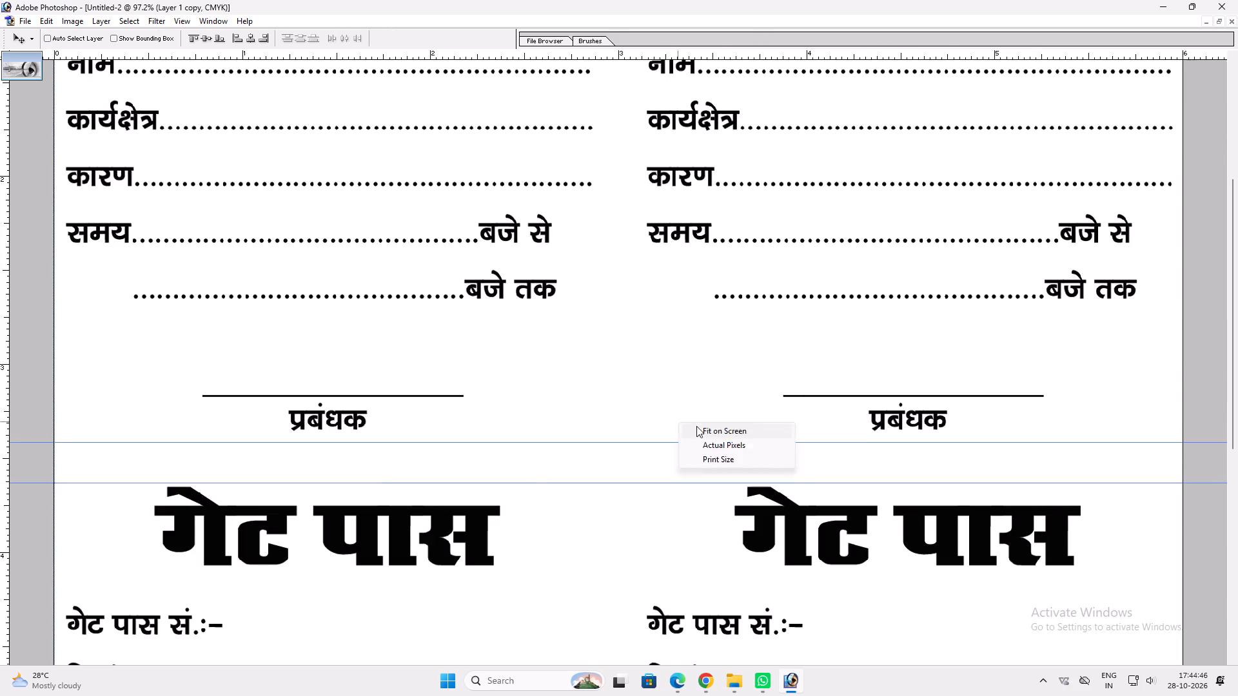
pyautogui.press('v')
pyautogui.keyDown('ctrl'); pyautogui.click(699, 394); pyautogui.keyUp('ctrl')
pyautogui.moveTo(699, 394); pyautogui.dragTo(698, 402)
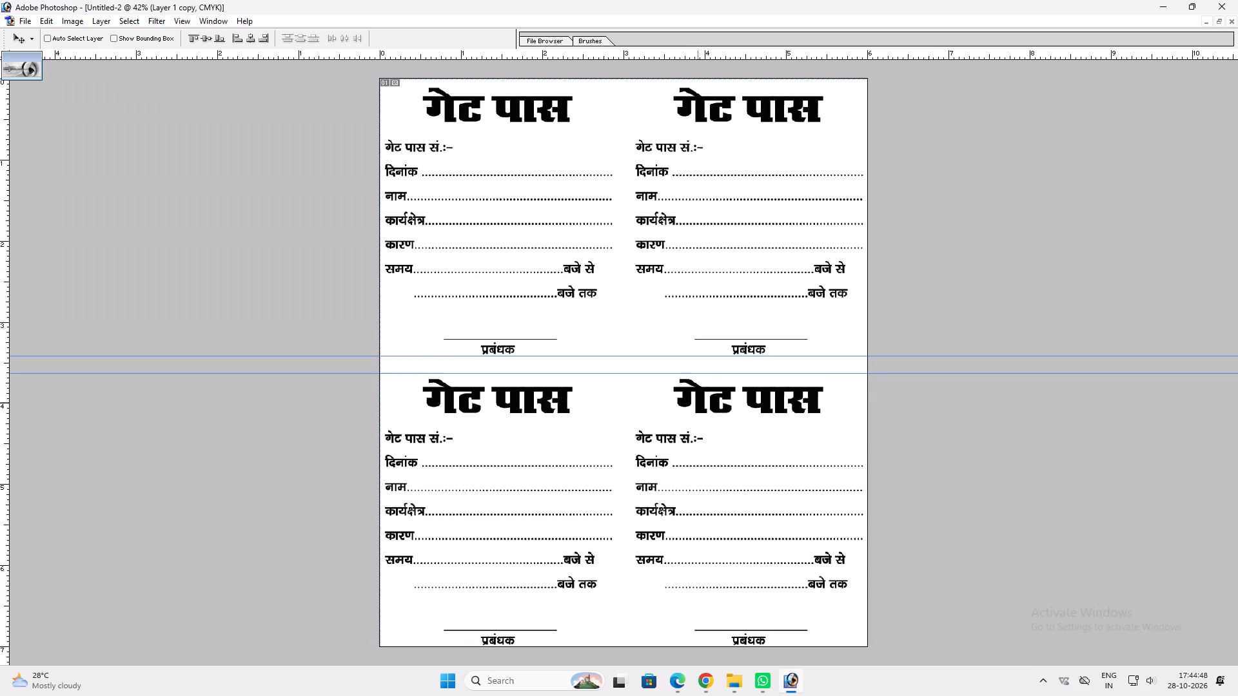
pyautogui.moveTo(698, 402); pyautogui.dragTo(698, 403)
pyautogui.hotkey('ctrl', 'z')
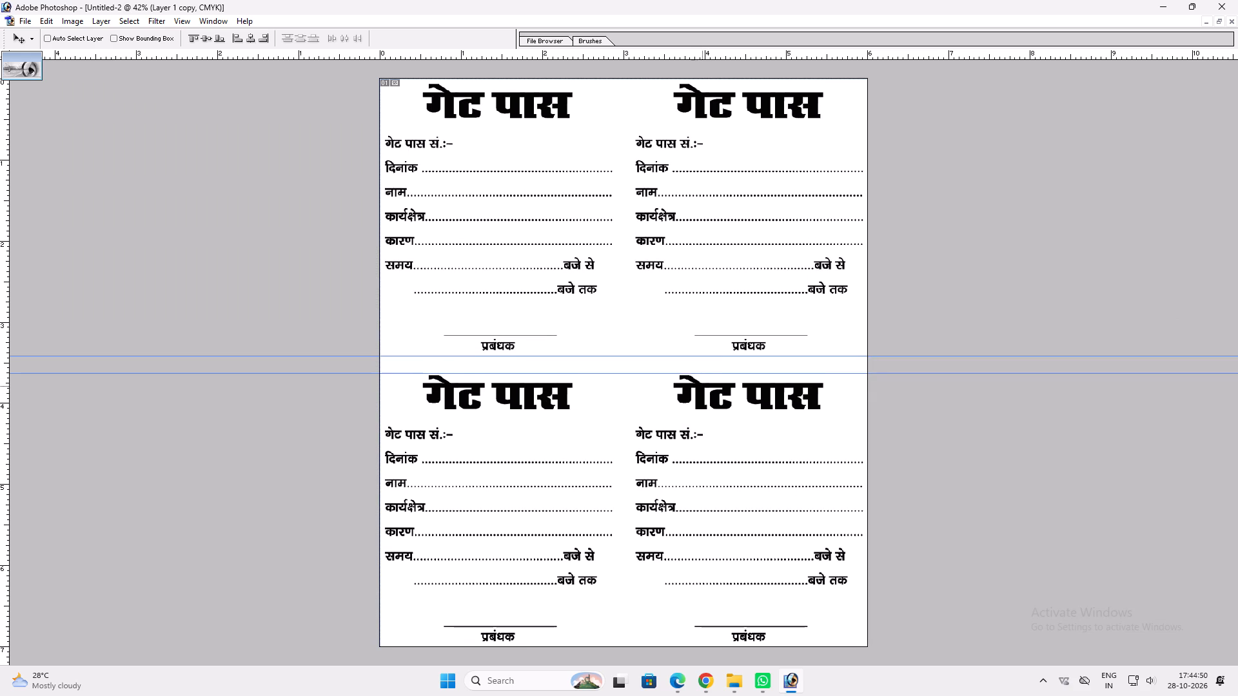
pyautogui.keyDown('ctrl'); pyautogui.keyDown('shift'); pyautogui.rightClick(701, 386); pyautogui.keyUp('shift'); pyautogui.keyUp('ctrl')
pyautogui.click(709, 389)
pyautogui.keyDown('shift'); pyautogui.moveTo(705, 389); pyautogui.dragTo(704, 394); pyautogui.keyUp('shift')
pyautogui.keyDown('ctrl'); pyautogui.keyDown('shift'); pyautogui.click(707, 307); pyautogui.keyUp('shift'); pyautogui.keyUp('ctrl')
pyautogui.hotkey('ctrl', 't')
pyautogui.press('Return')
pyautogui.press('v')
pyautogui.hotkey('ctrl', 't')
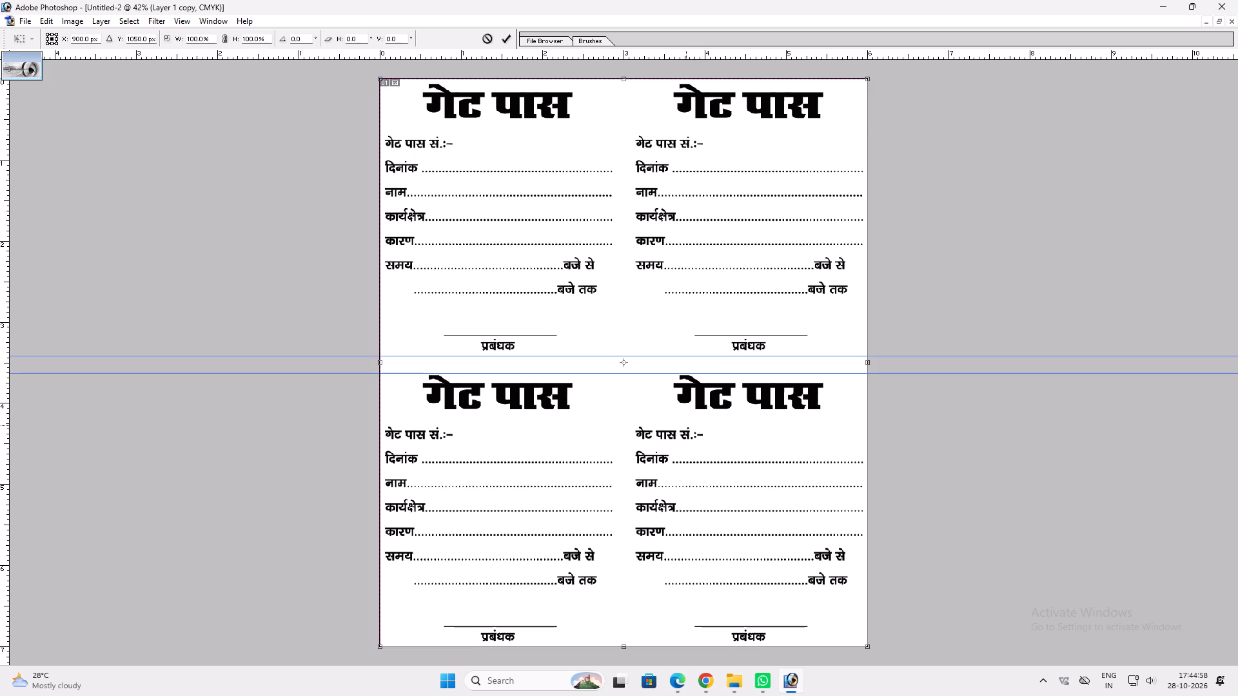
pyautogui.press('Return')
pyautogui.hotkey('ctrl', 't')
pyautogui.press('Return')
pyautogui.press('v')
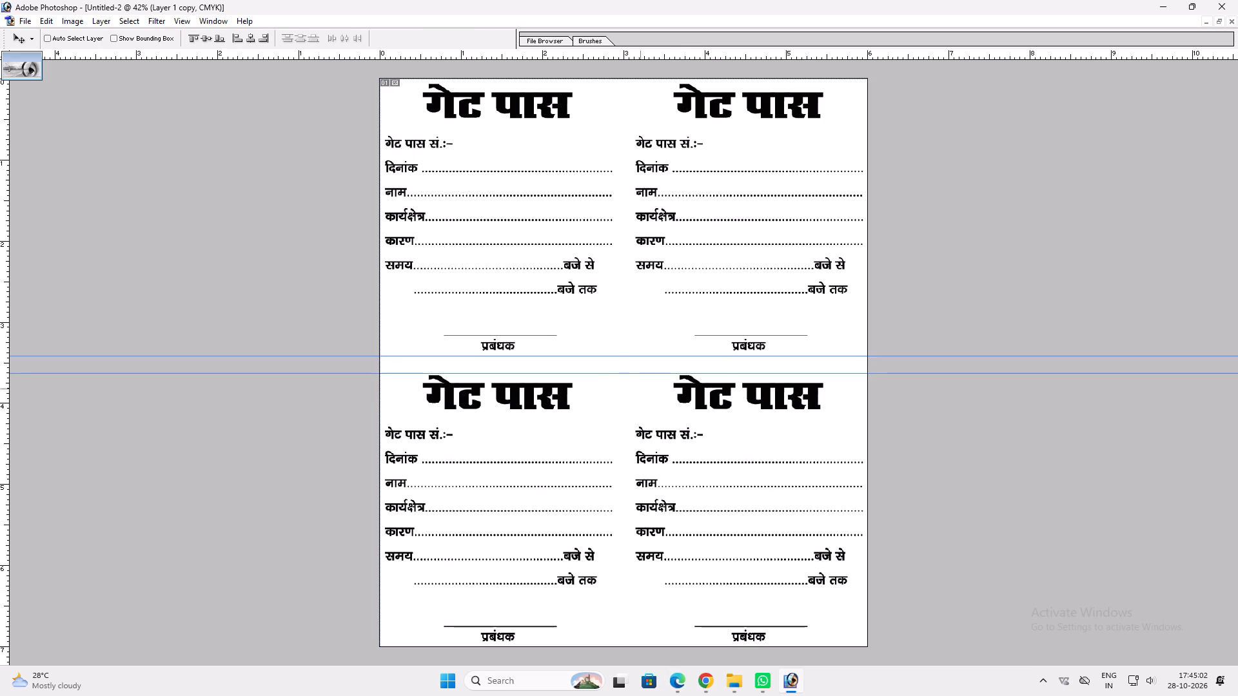
# Close the Untitled-1 document without saving changes and return to the Untitled-2 layout.
pyautogui.press('f')
pyautogui.press('f')
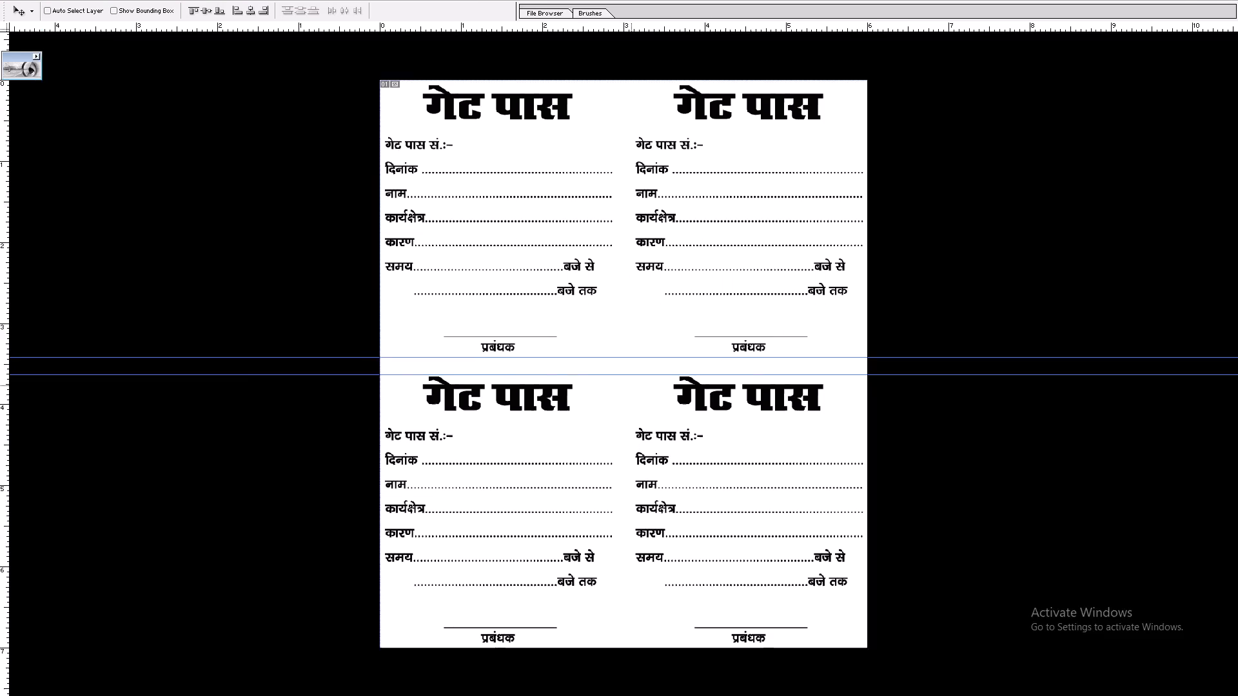
pyautogui.press('f')
pyautogui.click(729, 127)
pyautogui.hotkey('ctrl', 'w')
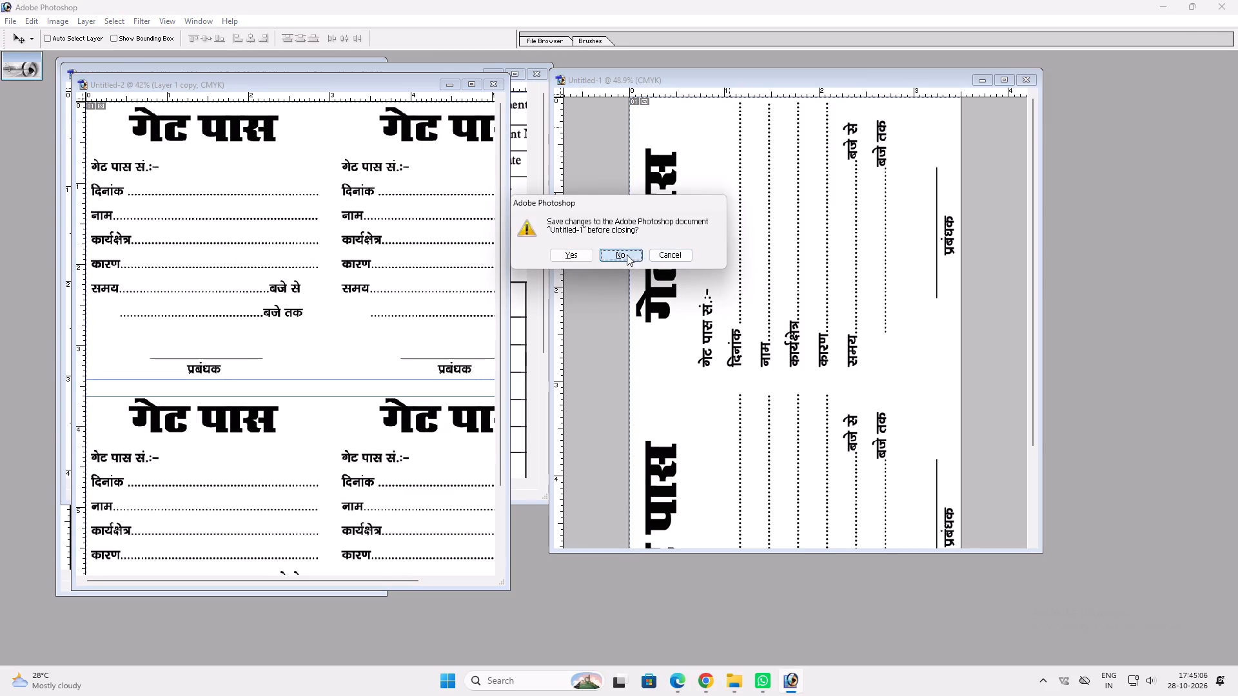
pyautogui.click(627, 255)
pyautogui.click(468, 88)
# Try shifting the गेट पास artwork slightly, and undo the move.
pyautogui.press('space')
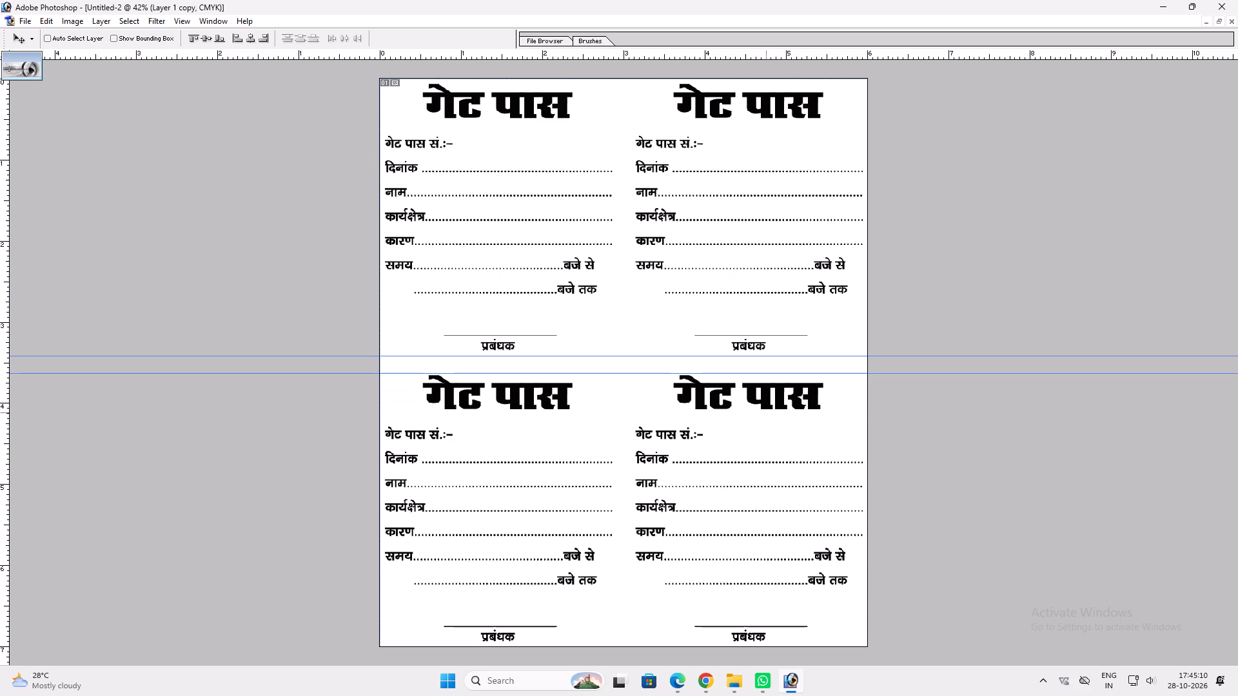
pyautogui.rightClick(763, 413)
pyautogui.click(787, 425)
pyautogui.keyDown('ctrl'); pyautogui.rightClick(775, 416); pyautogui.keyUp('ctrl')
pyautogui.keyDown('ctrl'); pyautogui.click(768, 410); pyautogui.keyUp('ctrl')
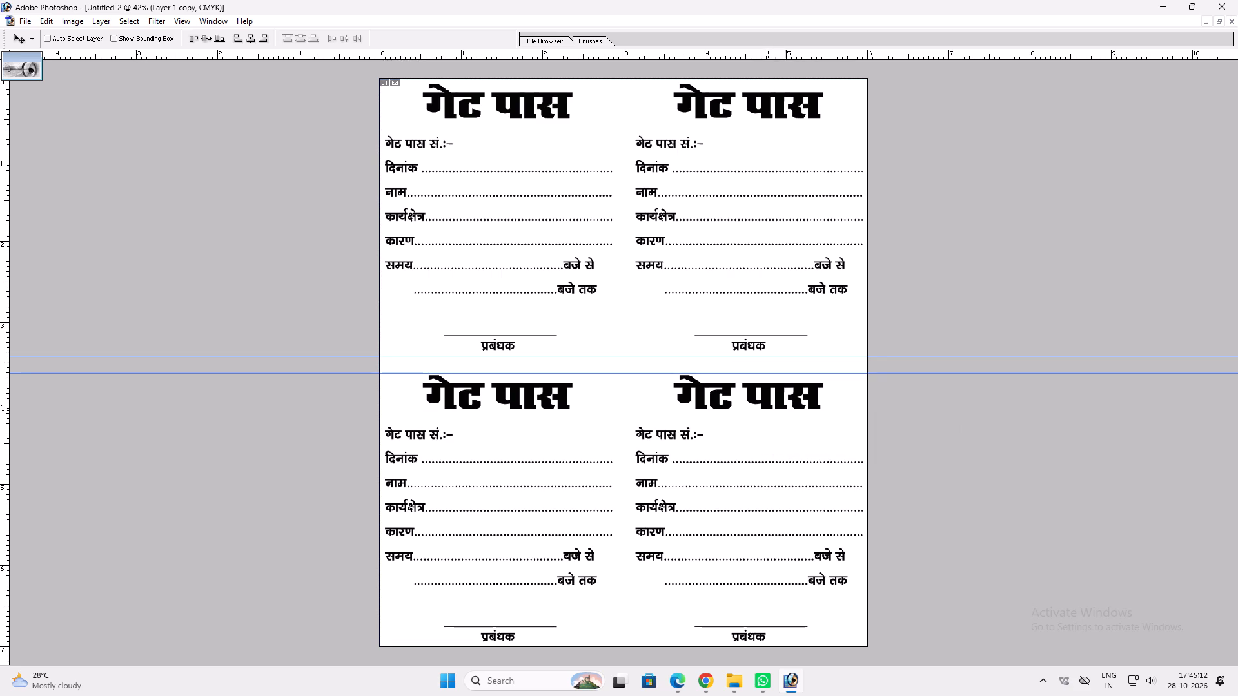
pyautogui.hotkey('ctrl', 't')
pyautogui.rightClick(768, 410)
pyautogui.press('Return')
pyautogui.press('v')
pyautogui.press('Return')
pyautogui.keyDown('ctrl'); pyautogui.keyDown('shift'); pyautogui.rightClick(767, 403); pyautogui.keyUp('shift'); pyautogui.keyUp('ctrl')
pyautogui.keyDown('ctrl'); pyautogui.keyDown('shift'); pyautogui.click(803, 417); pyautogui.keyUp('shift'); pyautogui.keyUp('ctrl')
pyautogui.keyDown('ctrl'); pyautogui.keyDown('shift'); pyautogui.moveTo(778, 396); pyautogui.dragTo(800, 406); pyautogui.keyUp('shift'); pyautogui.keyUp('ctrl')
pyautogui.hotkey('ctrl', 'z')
# Rotate the lower गेट पास row 180° and move it down slightly past the page's bottom edge.
pyautogui.hotkey('ctrl', 't')
pyautogui.keyDown('ctrl'); pyautogui.rightClick(652, 405); pyautogui.keyUp('ctrl')
pyautogui.click(697, 512)
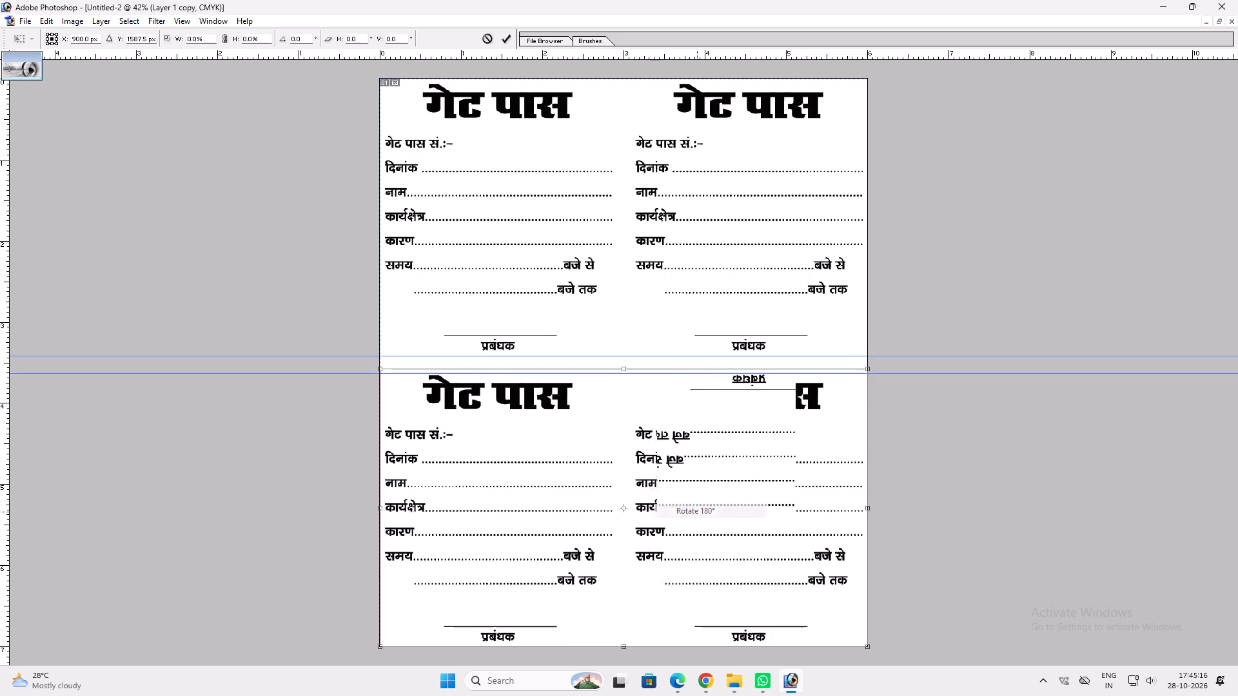
pyautogui.press('Return')
pyautogui.press('v')
pyautogui.click(697, 503)
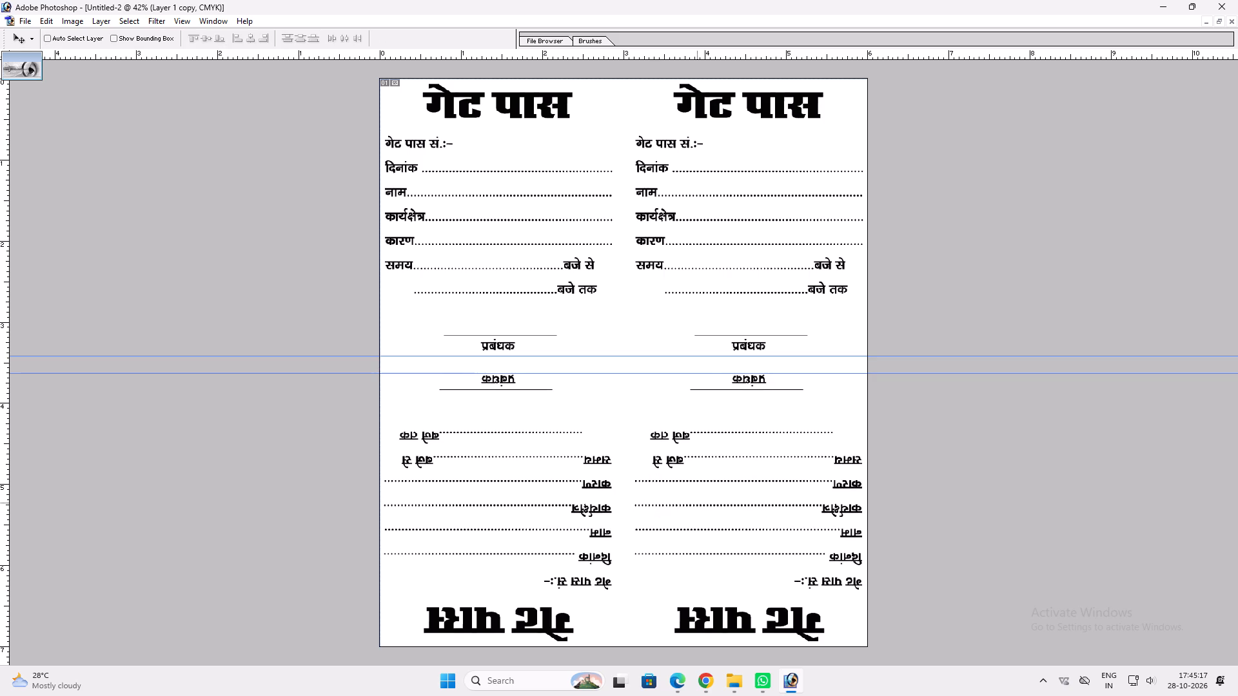
pyautogui.keyDown('shift'); pyautogui.moveTo(698, 488); pyautogui.dragTo(697, 495); pyautogui.keyUp('shift')
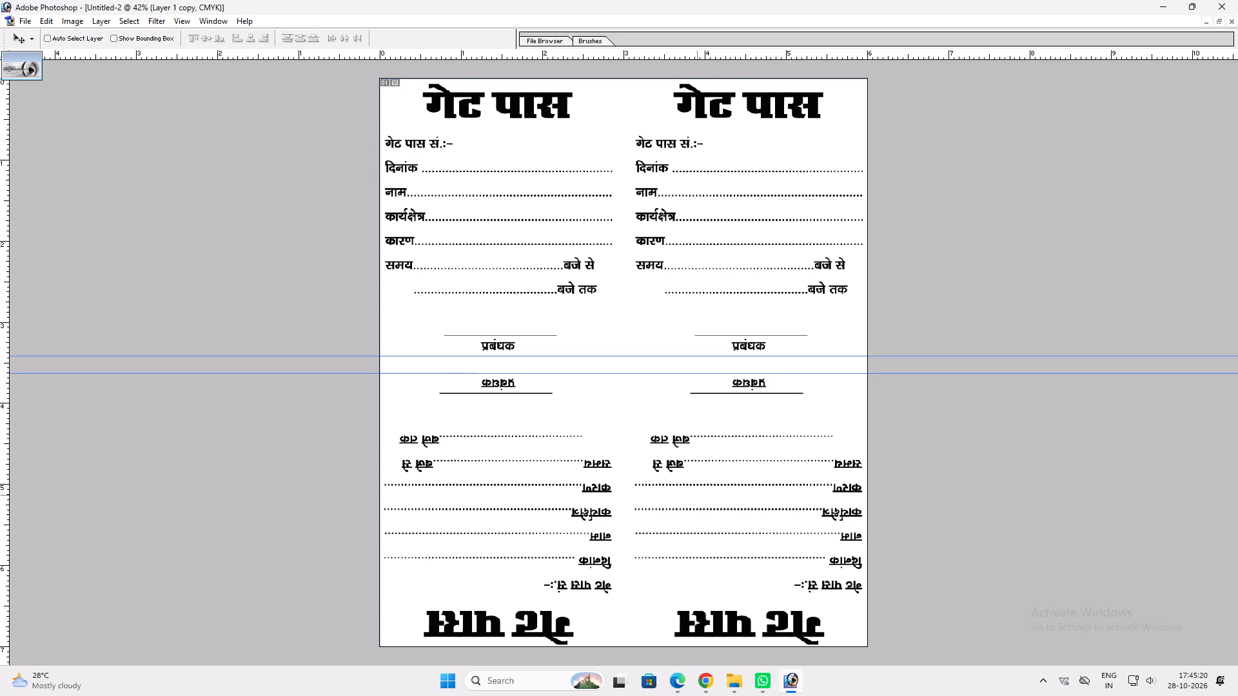
pyautogui.keyDown('shift'); pyautogui.moveTo(697, 495); pyautogui.dragTo(696, 498); pyautogui.keyUp('shift')
# Link both गेट पास rows and reduce their combined height so they fit within the page's bottom edge.
pyautogui.keyDown('ctrl'); pyautogui.keyDown('shift'); pyautogui.click(746, 313); pyautogui.keyUp('shift'); pyautogui.keyUp('ctrl')
pyautogui.hotkey('ctrl', 't')
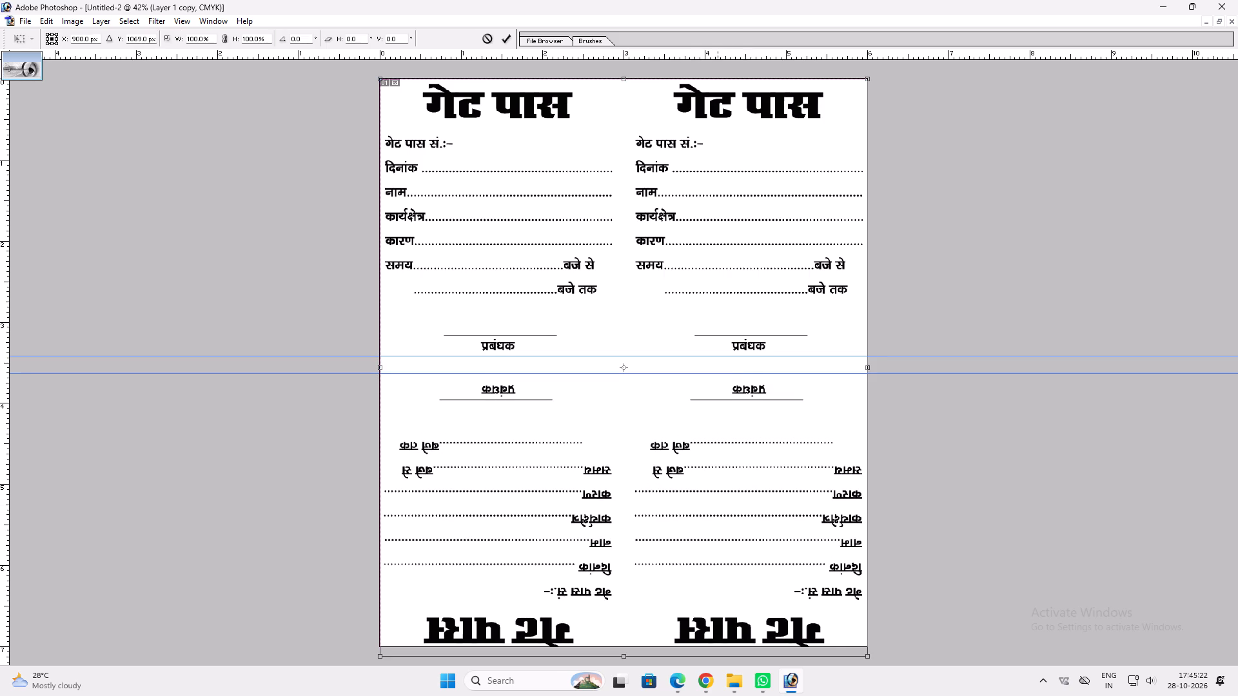
pyautogui.keyDown('shift'); pyautogui.moveTo(713, 653); pyautogui.dragTo(716, 643); pyautogui.keyUp('shift')
pyautogui.hotkey('shift', 'Return')
pyautogui.press('v')
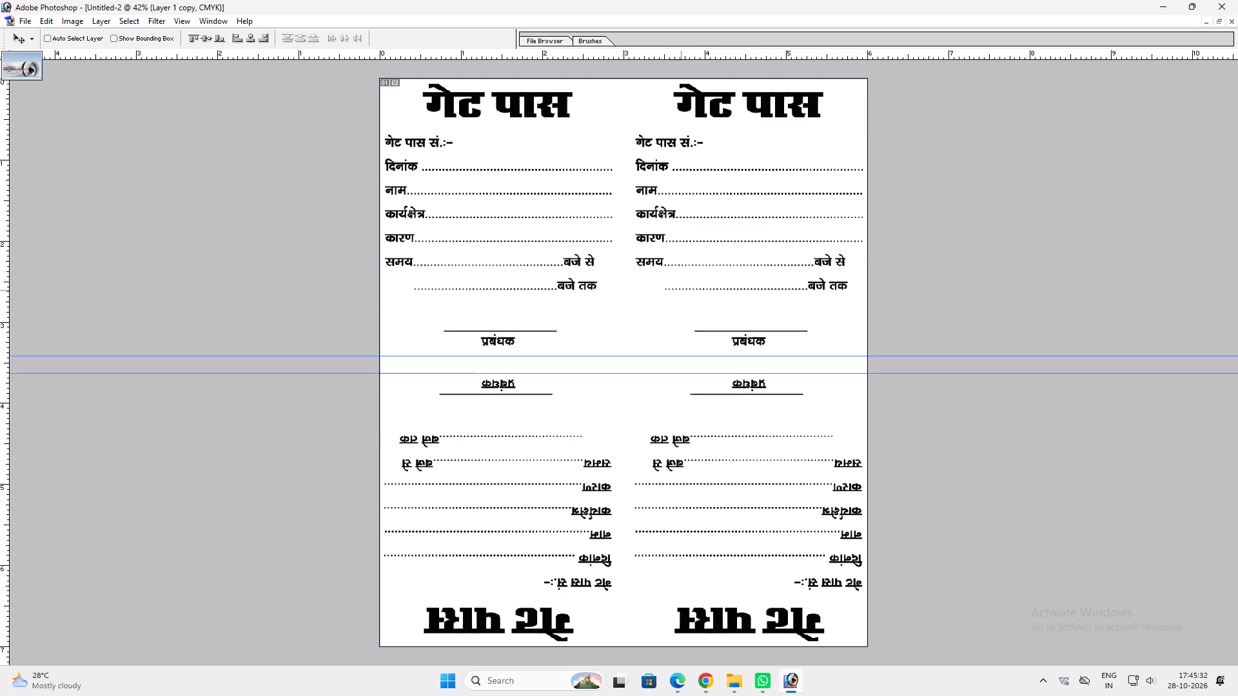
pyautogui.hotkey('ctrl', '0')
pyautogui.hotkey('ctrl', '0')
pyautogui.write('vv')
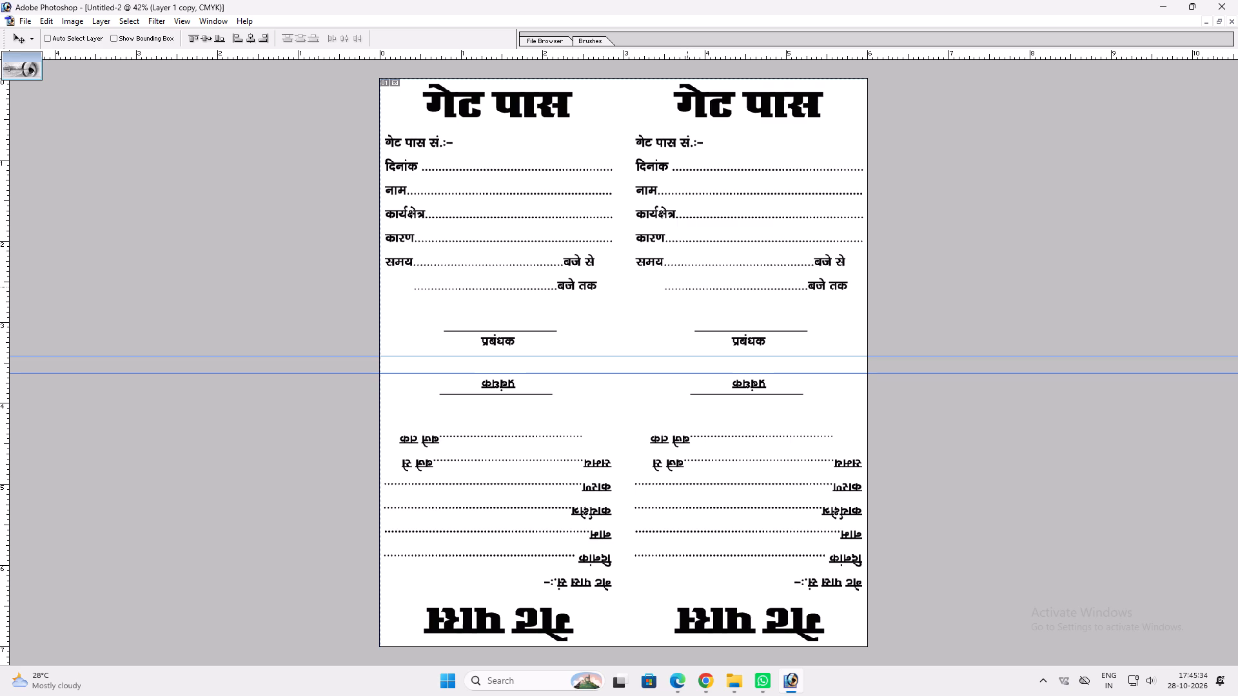
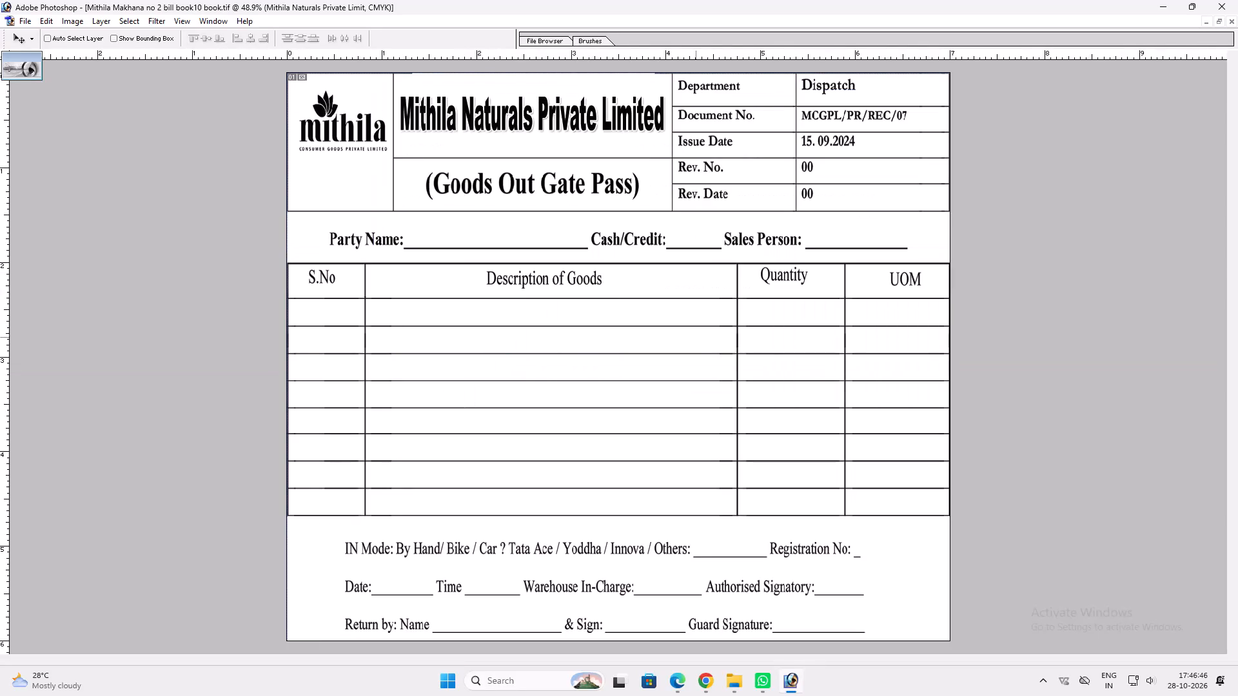
# Check the image size of the Goods Out Gate Pass document.
pyautogui.hotkey('alt', 'i')
pyautogui.hotkey('alt', 'i')
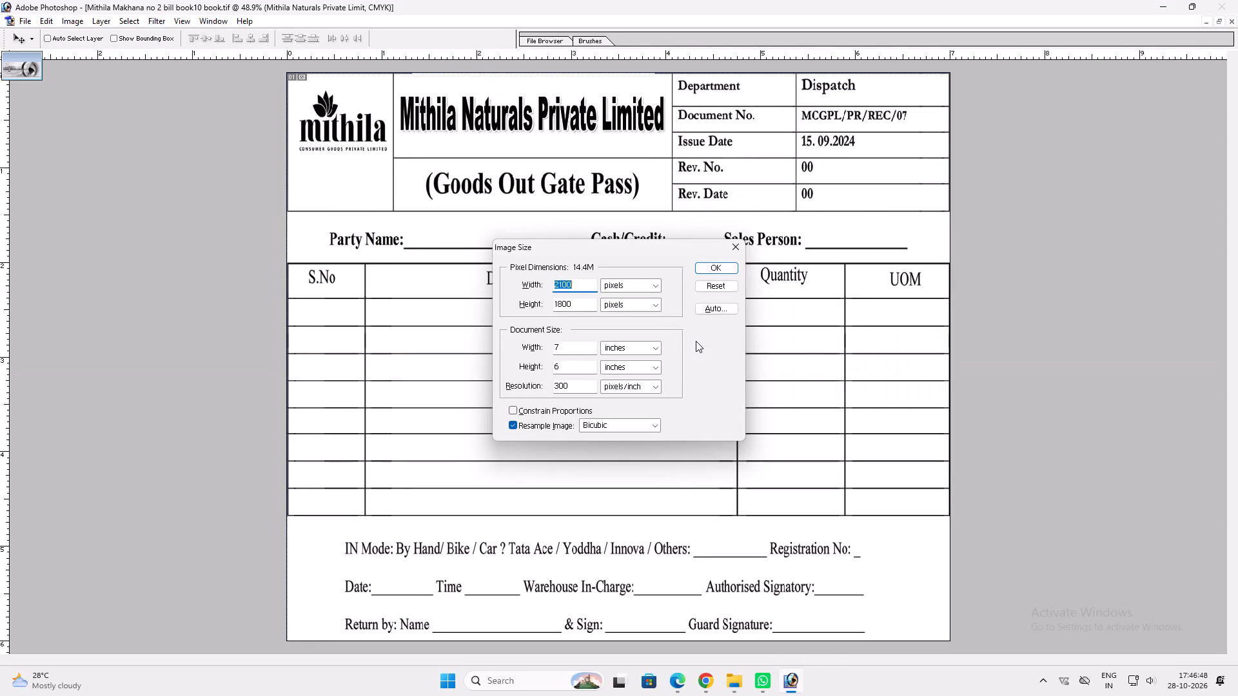
pyautogui.press('Return')
# Create a blank white 11 x 14 inch, 300 ppi CMYK document and place its window beside the gate pass document.
pyautogui.hotkey('ctrl', 'n')
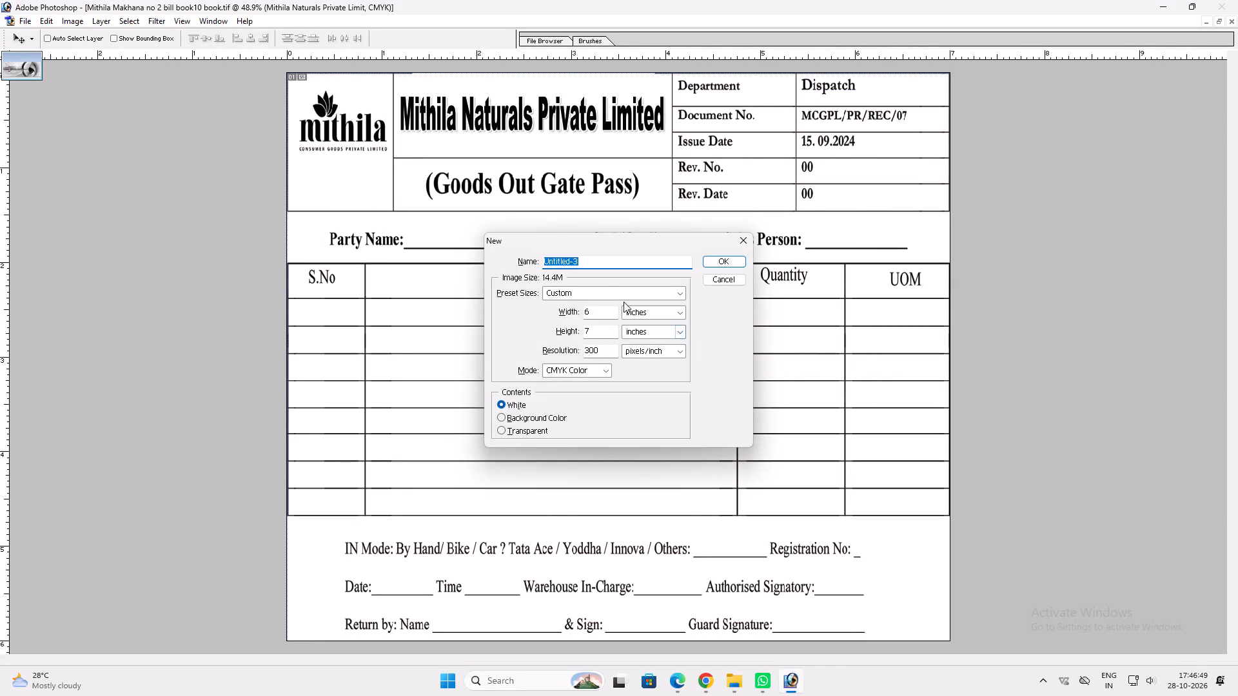
pyautogui.click(612, 295)
pyautogui.click(565, 358)
pyautogui.press('Return')
pyautogui.press('v')
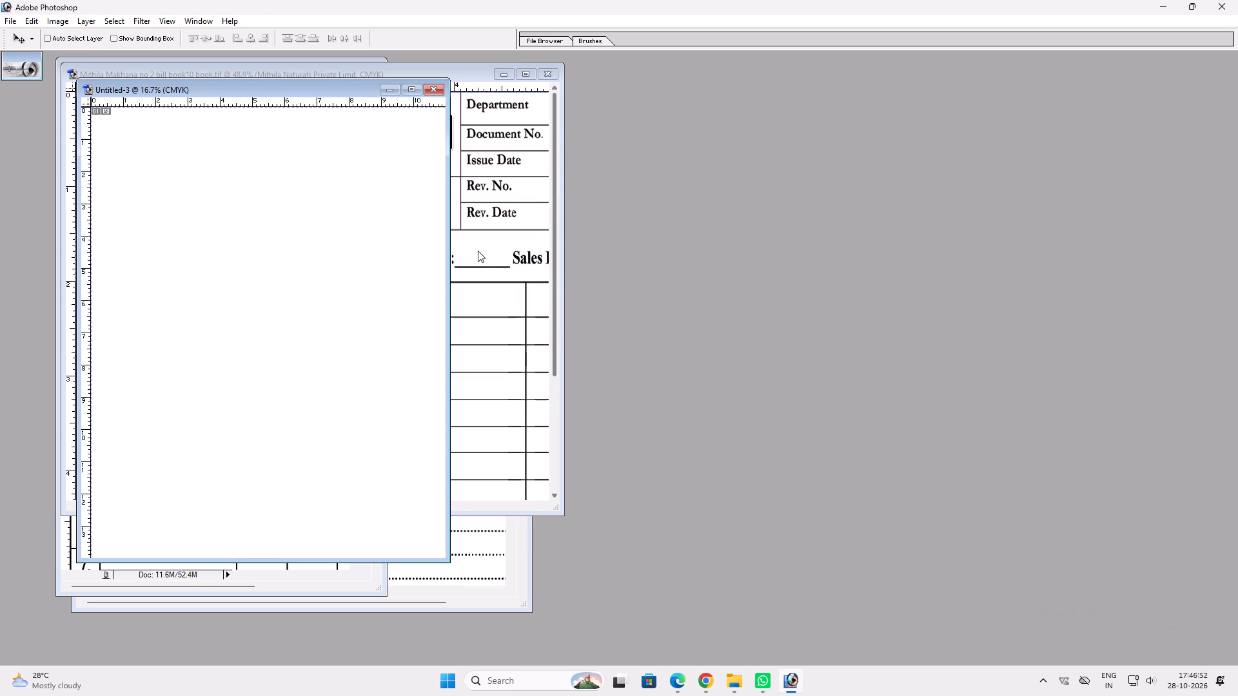
pyautogui.moveTo(362, 93); pyautogui.dragTo(861, 81)
# Merge the gate pass's visible layers, copy the artwork into the new Untitled-3 page, and centre it horizontally.
pyautogui.click(443, 148)
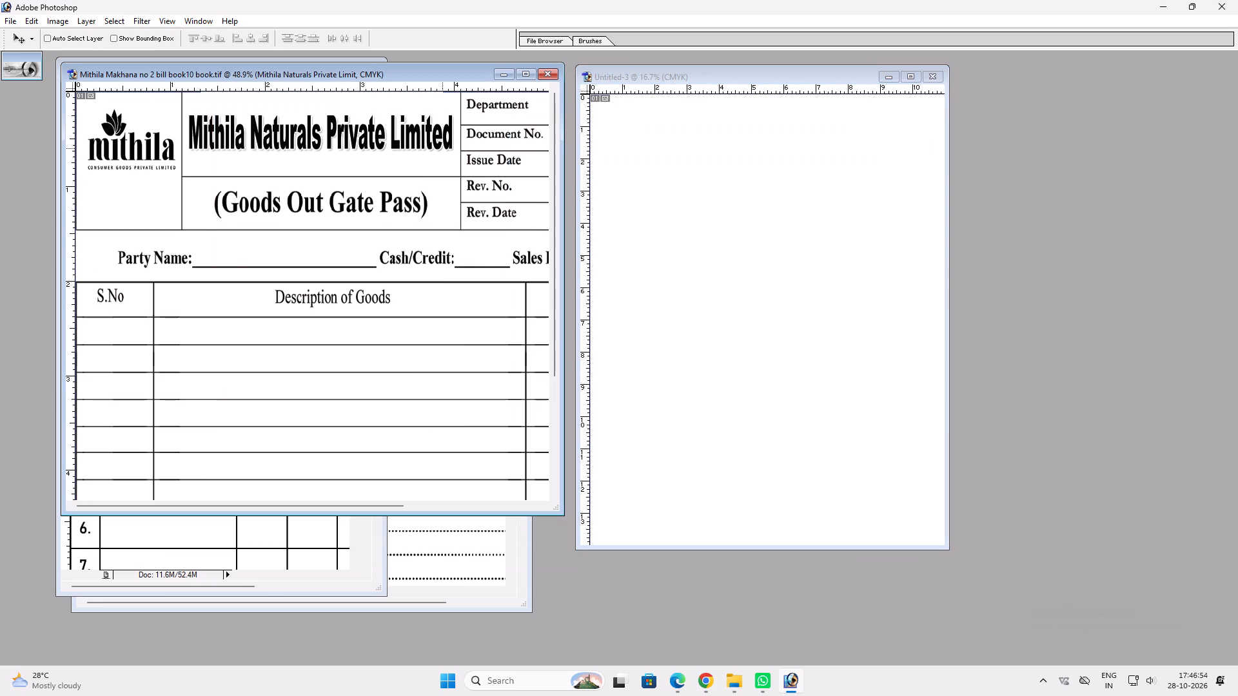
pyautogui.hotkey('ctrl', 'shift', 'e')
pyautogui.moveTo(446, 161); pyautogui.dragTo(740, 166)
pyautogui.doubleClick(724, 76)
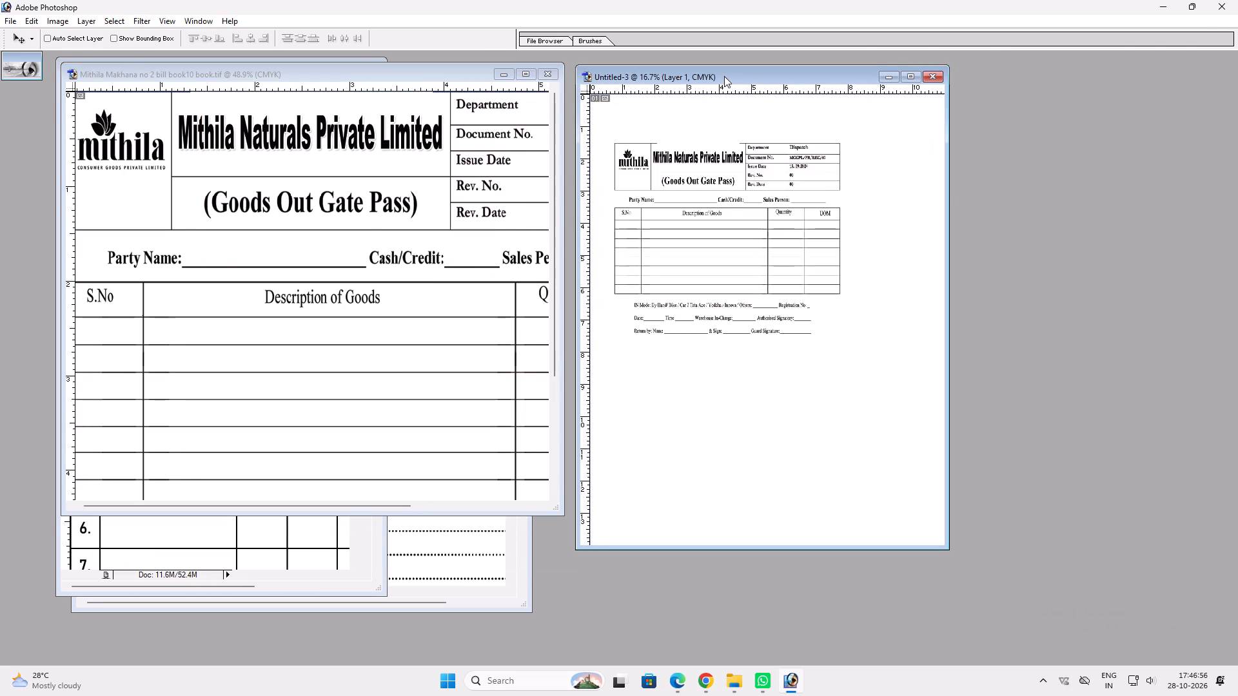
pyautogui.hotkey('ctrl', '0')
pyautogui.hotkey('ctrl', 'a')
pyautogui.hotkey('alt', 'l')
pyautogui.hotkey('alt', 'i')
pyautogui.hotkey('alt', 'h')
pyautogui.hotkey('ctrl', 'd')
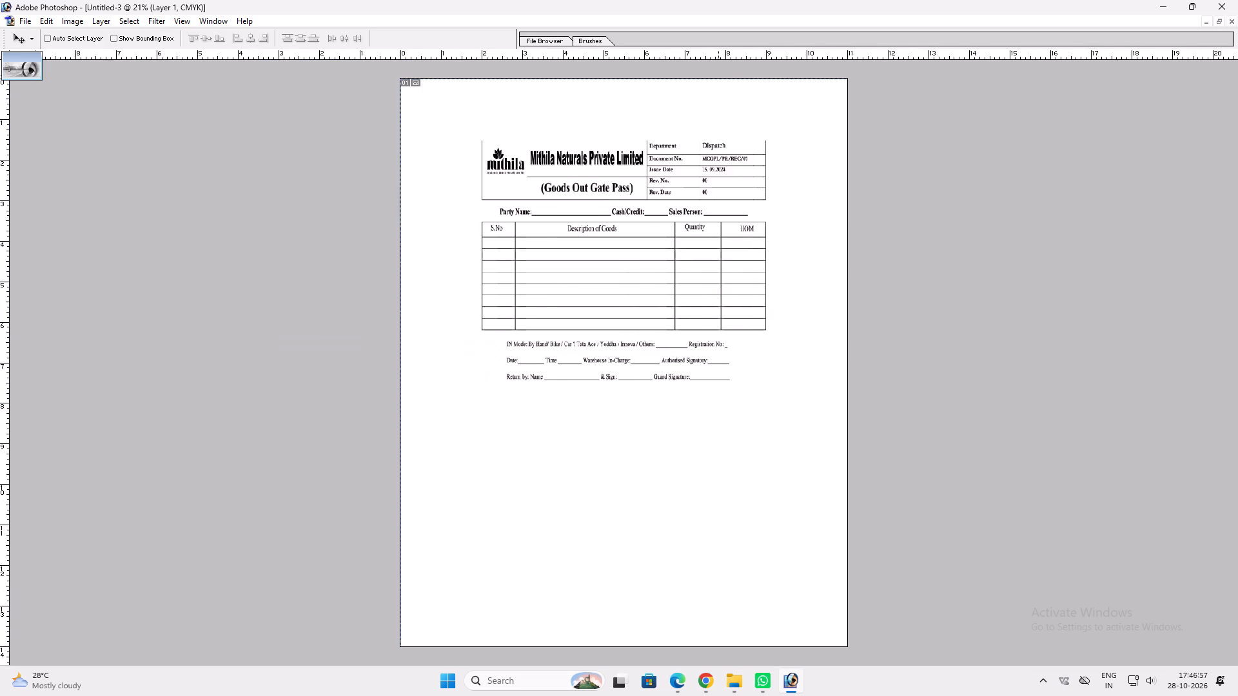
# Add a horizontal guide about 1.4 inches below the page's top edge and shift the gate pass artwork down slightly.
pyautogui.press('v')
pyautogui.moveTo(693, 59); pyautogui.dragTo(691, 135)
pyautogui.press('z')
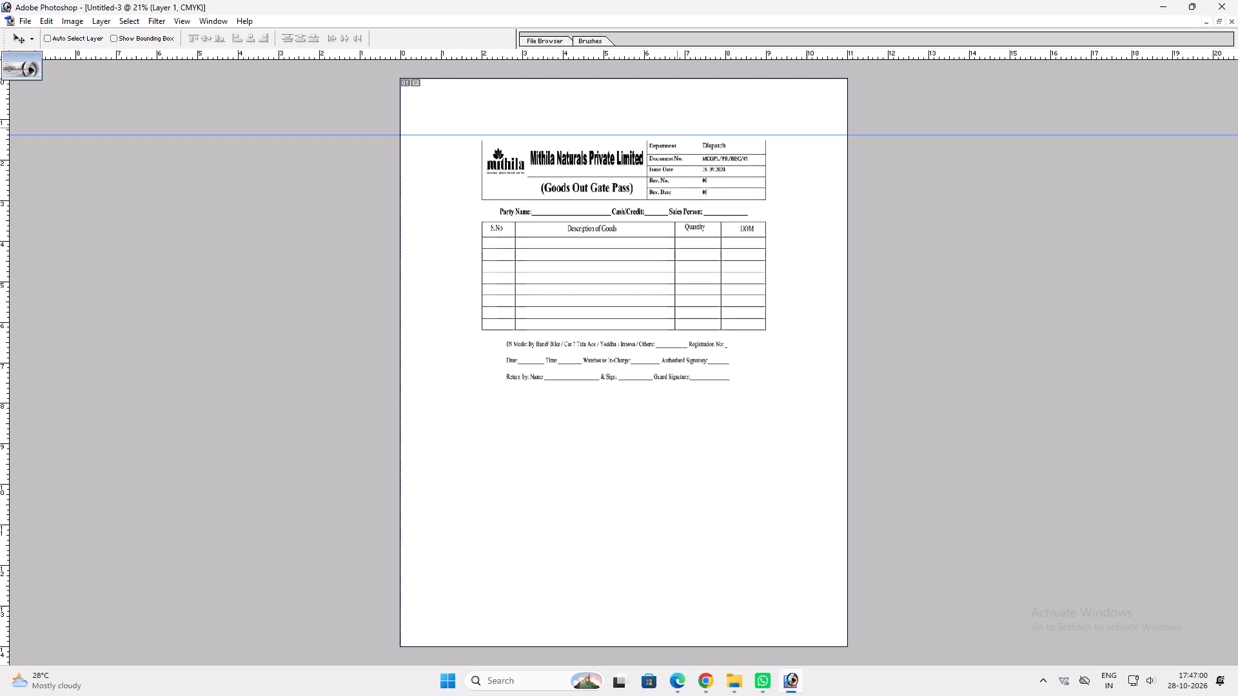
pyautogui.moveTo(463, 47); pyautogui.dragTo(687, 195)
pyautogui.moveTo(438, 110); pyautogui.dragTo(838, 224)
pyautogui.press('v')
pyautogui.keyDown('ctrl'); pyautogui.click(743, 285); pyautogui.keyUp('ctrl')
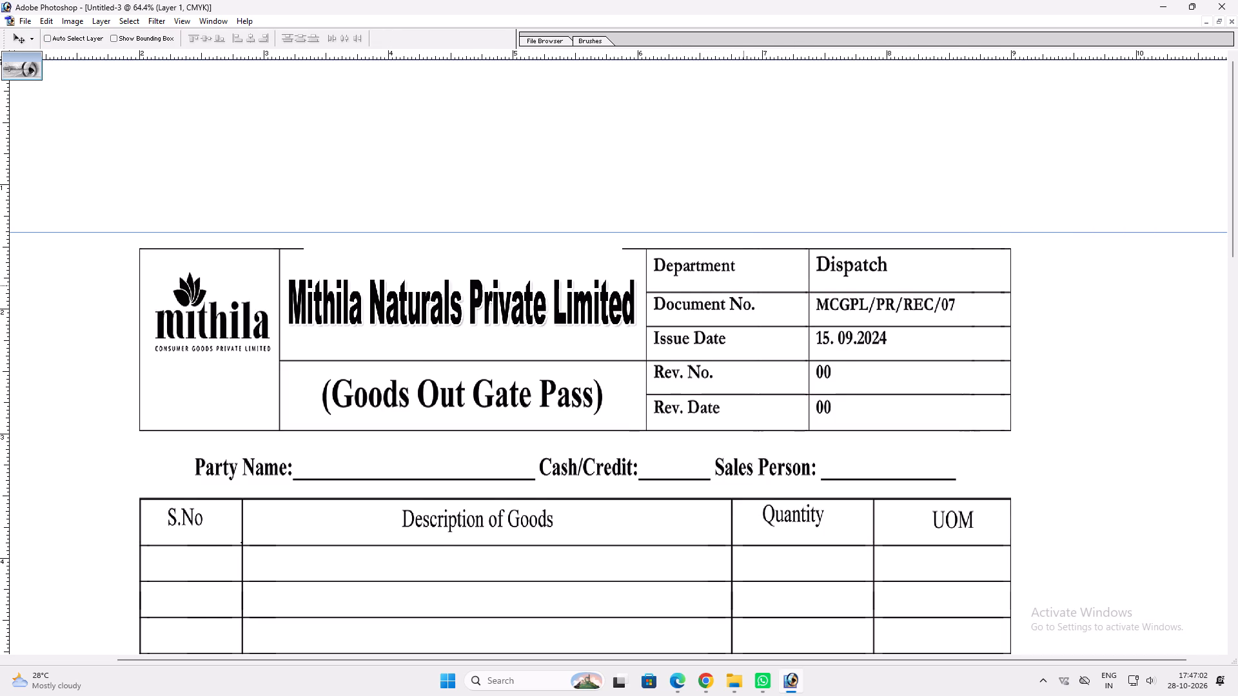
pyautogui.moveTo(743, 285); pyautogui.dragTo(743, 293)
# Stretch a piece of the top border line to close the gap above the Mithila Naturals Private Limited title.
pyautogui.press('m')
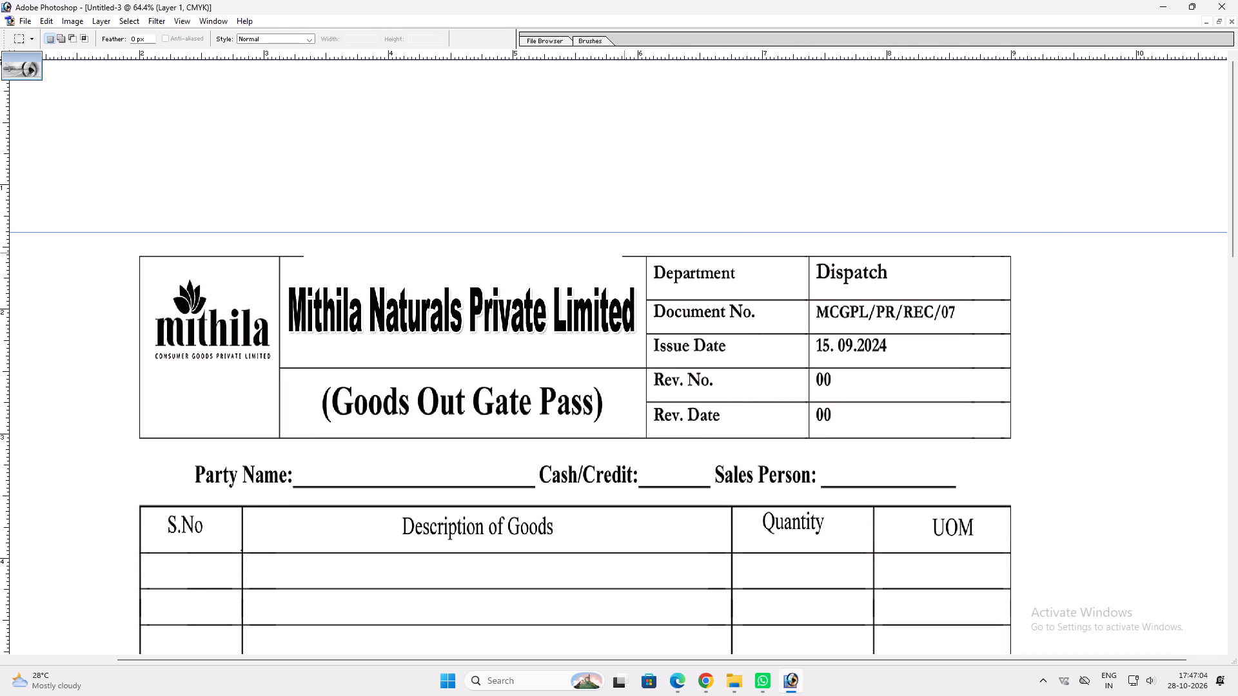
pyautogui.moveTo(626, 250); pyautogui.dragTo(633, 264)
pyautogui.hotkey('ctrl', 't')
pyautogui.moveTo(627, 259); pyautogui.dragTo(375, 249)
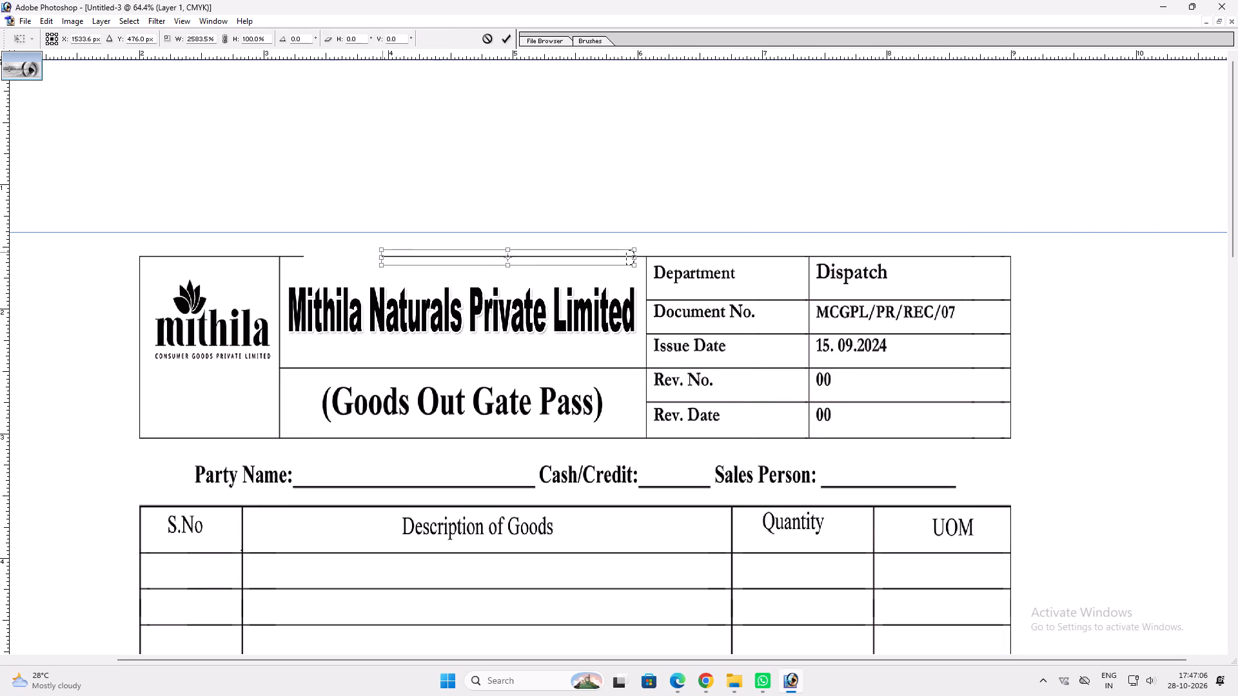
pyautogui.moveTo(375, 249); pyautogui.dragTo(372, 247)
pyautogui.moveTo(372, 254); pyautogui.dragTo(305, 255)
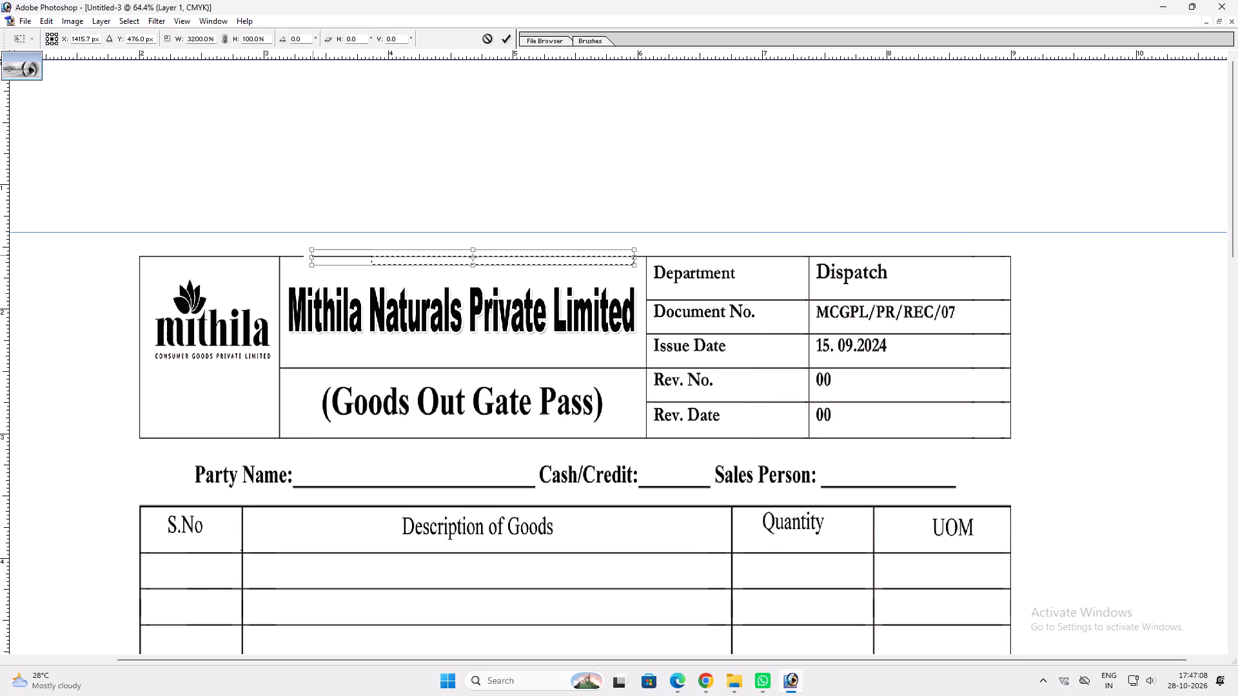
pyautogui.moveTo(305, 255); pyautogui.dragTo(302, 255)
pyautogui.press('Return')
pyautogui.hotkey('ctrl', 'd')
# Inspect the gate pass from its goods table down to the signature lines, then view the whole page.
pyautogui.press('space')
pyautogui.press('space')
pyautogui.press('space')
pyautogui.press('space')
pyautogui.press('space')
pyautogui.press('space')
pyautogui.press('space')
pyautogui.press('space')
pyautogui.press('space')
pyautogui.press('space')
pyautogui.press('space')
pyautogui.press('space')
pyautogui.press('space')
pyautogui.press('space')
pyautogui.press('space')
pyautogui.press('space')
pyautogui.press('space')
pyautogui.press('space')
pyautogui.press('space')
pyautogui.press('space')
pyautogui.moveTo(351, 325); pyautogui.dragTo(408, 150)
pyautogui.moveTo(424, 286); pyautogui.dragTo(432, 92)
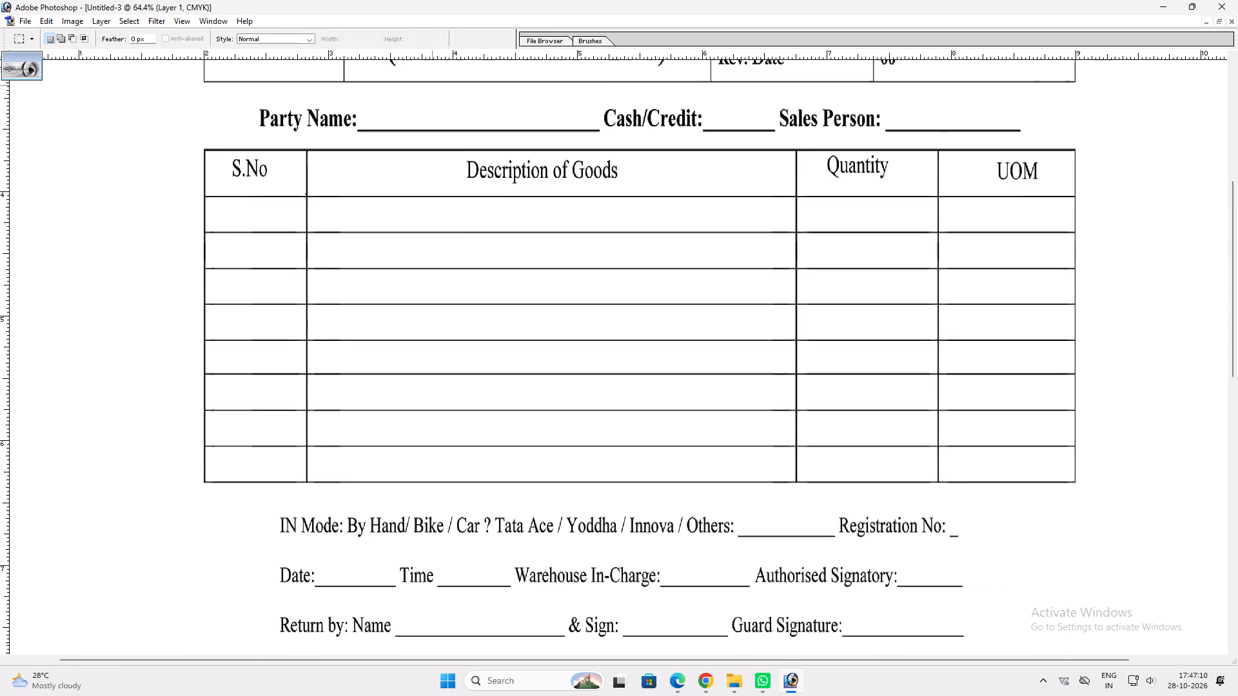
pyautogui.moveTo(432, 92); pyautogui.dragTo(432, 88)
pyautogui.moveTo(433, 327); pyautogui.dragTo(442, 131)
pyautogui.moveTo(495, 352); pyautogui.dragTo(477, 459)
pyautogui.rightClick(451, 357)
pyautogui.moveTo(464, 359); pyautogui.dragTo(474, 362)
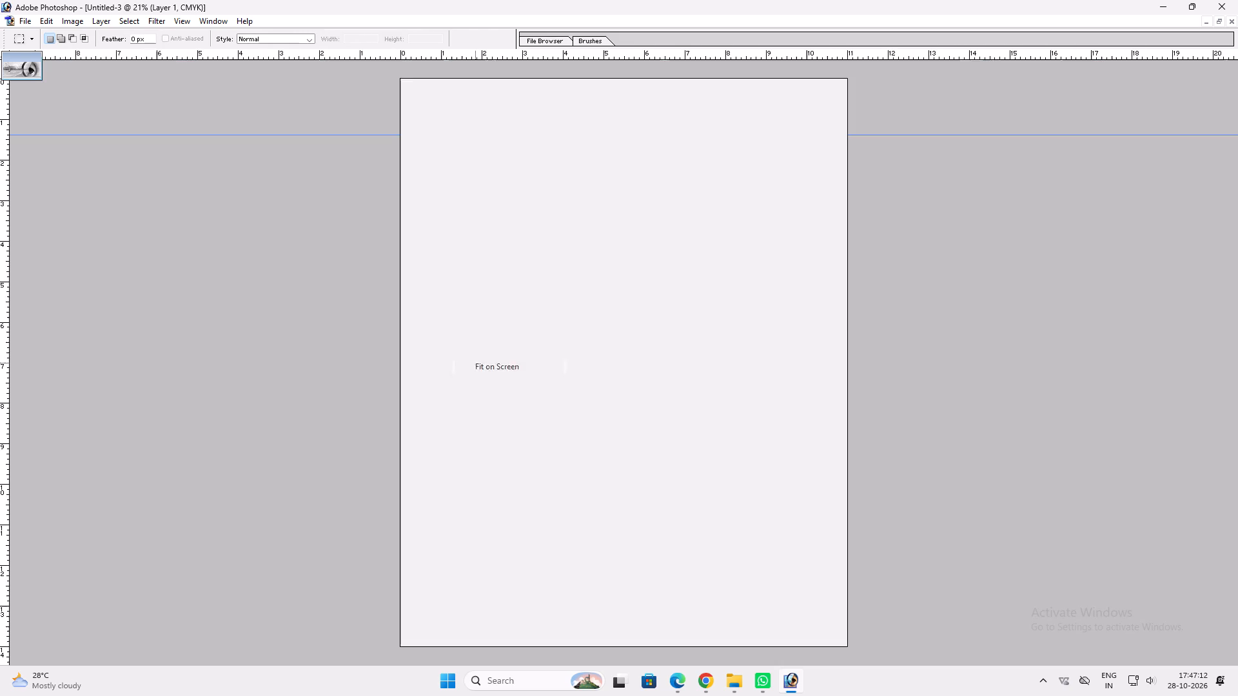
# Centre the gate pass horizontally on the page and nudge it up to just below the guide.
pyautogui.press('v')
pyautogui.hotkey('ctrl', 'a')
pyautogui.hotkey('alt', 'i')
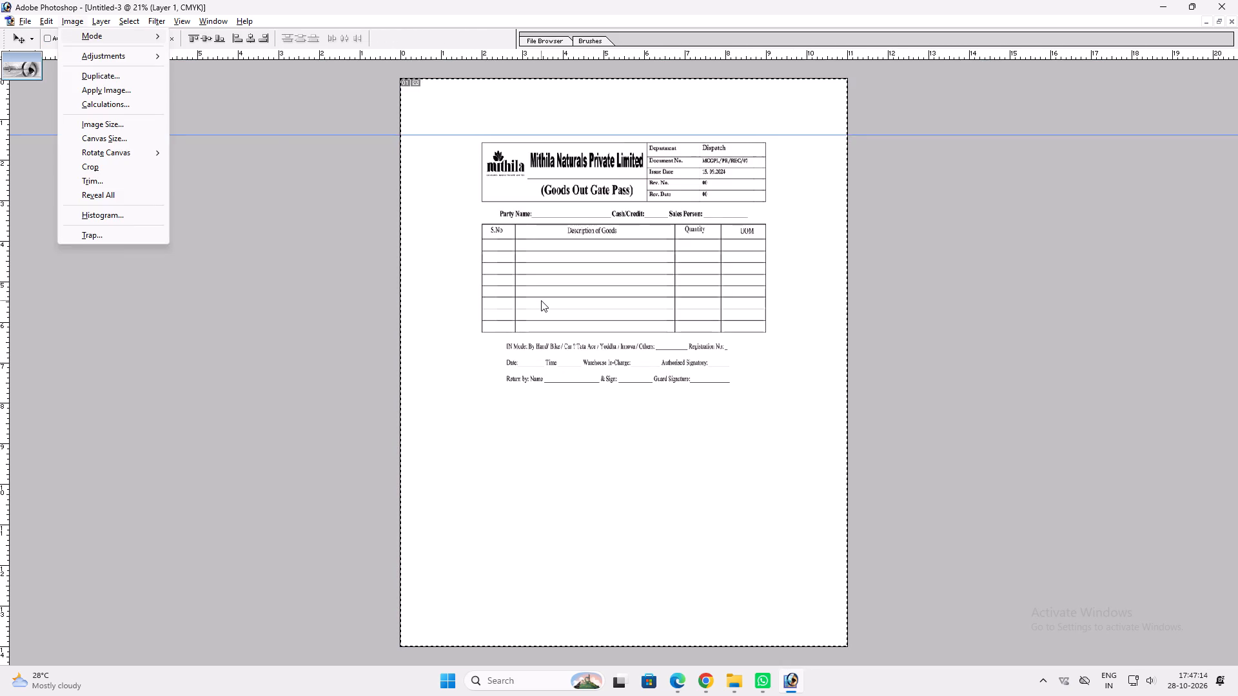
pyautogui.hotkey('alt', 'l')
pyautogui.hotkey('alt', 'i')
pyautogui.hotkey('alt', 'h')
pyautogui.hotkey('ctrl', 'd')
pyautogui.hotkey('shift', 'Up')
pyautogui.hotkey('shift', 'Up')
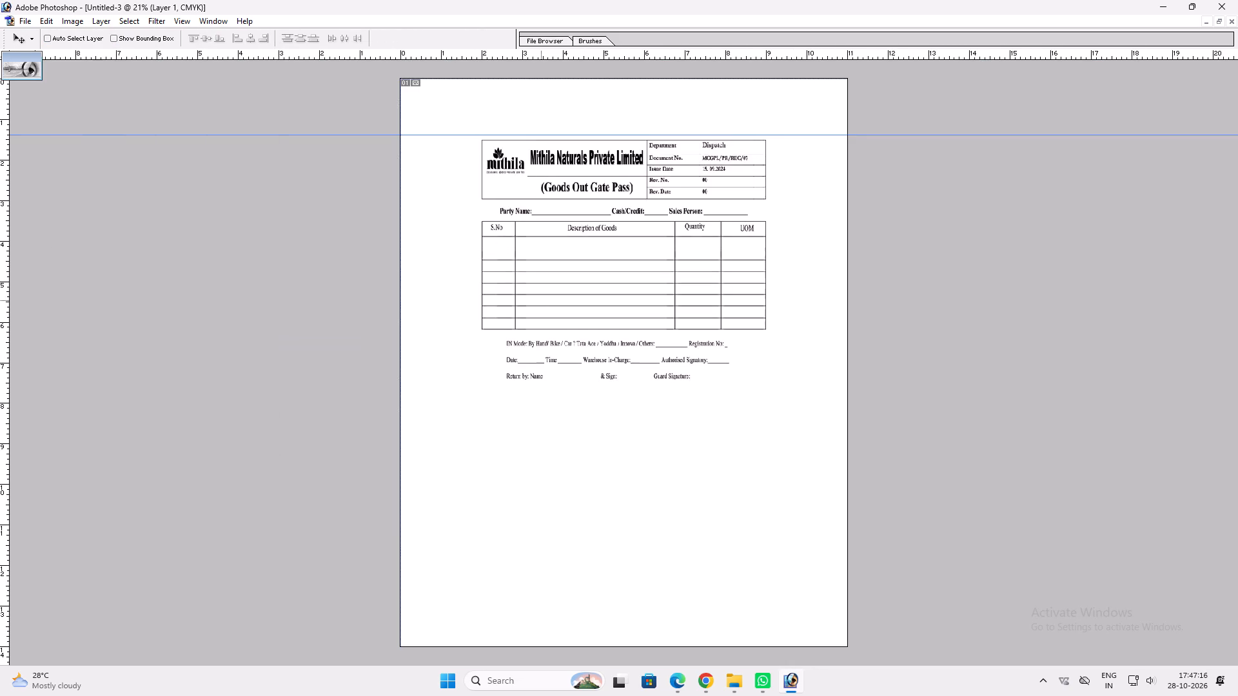
pyautogui.hotkey('shift', 'Up')
pyautogui.hotkey('shift', 'Up')
pyautogui.press('v')
pyautogui.hotkey('ctrl', '0')
pyautogui.press('v')
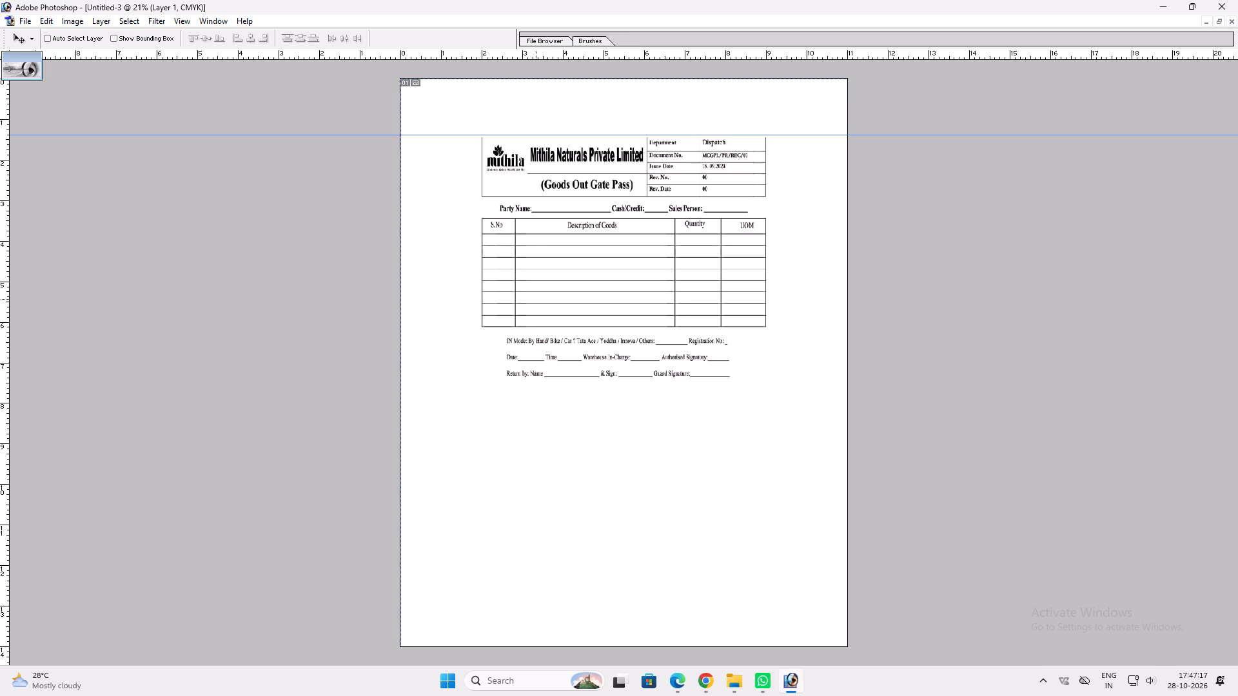
pyautogui.hotkey('ctrl', 'a')
pyautogui.hotkey('alt', 'l')
pyautogui.hotkey('alt', 'i')
pyautogui.hotkey('alt', 'h')
pyautogui.hotkey('ctrl', 'd')
# Preview the page's print placement without printing.
pyautogui.hotkey('ctrl', 'p')
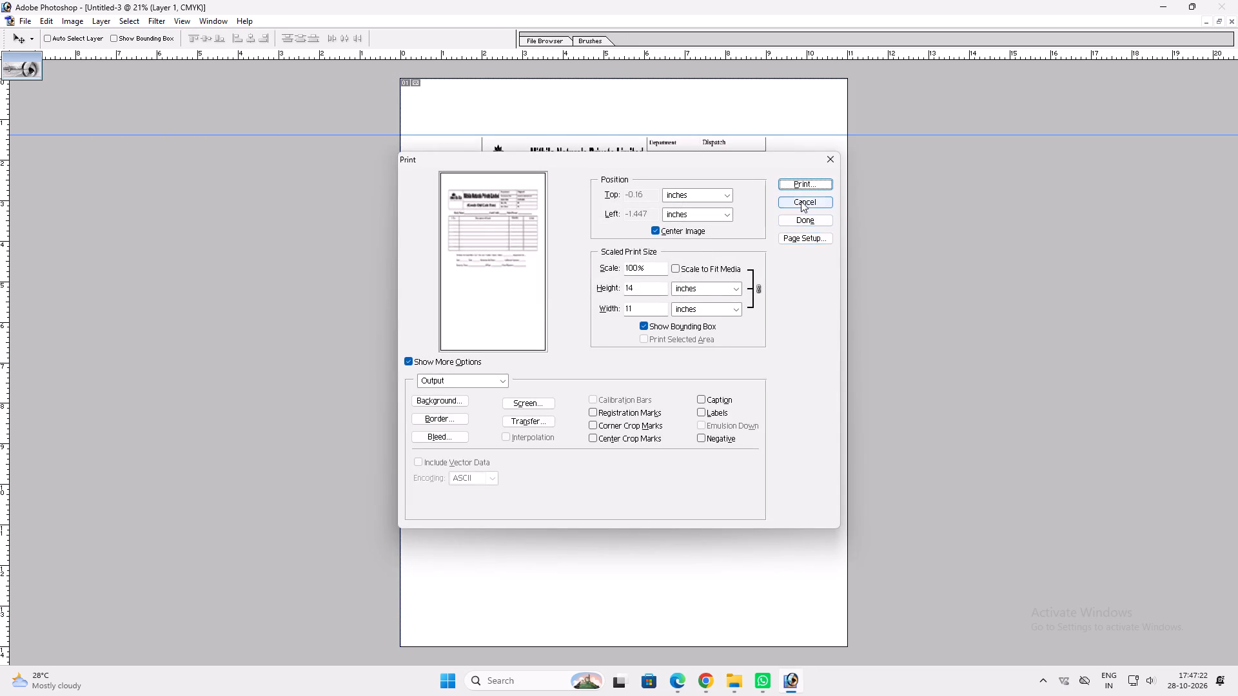
pyautogui.click(801, 201)
# Rotate the gate pass artwork 90° counterclockwise.
pyautogui.press('v')
pyautogui.keyDown('ctrl'); pyautogui.rightClick(673, 232); pyautogui.keyUp('ctrl')
pyautogui.click(665, 231)
pyautogui.hotkey('ctrl', 't')
pyautogui.keyDown('ctrl'); pyautogui.rightClick(665, 231); pyautogui.keyUp('ctrl')
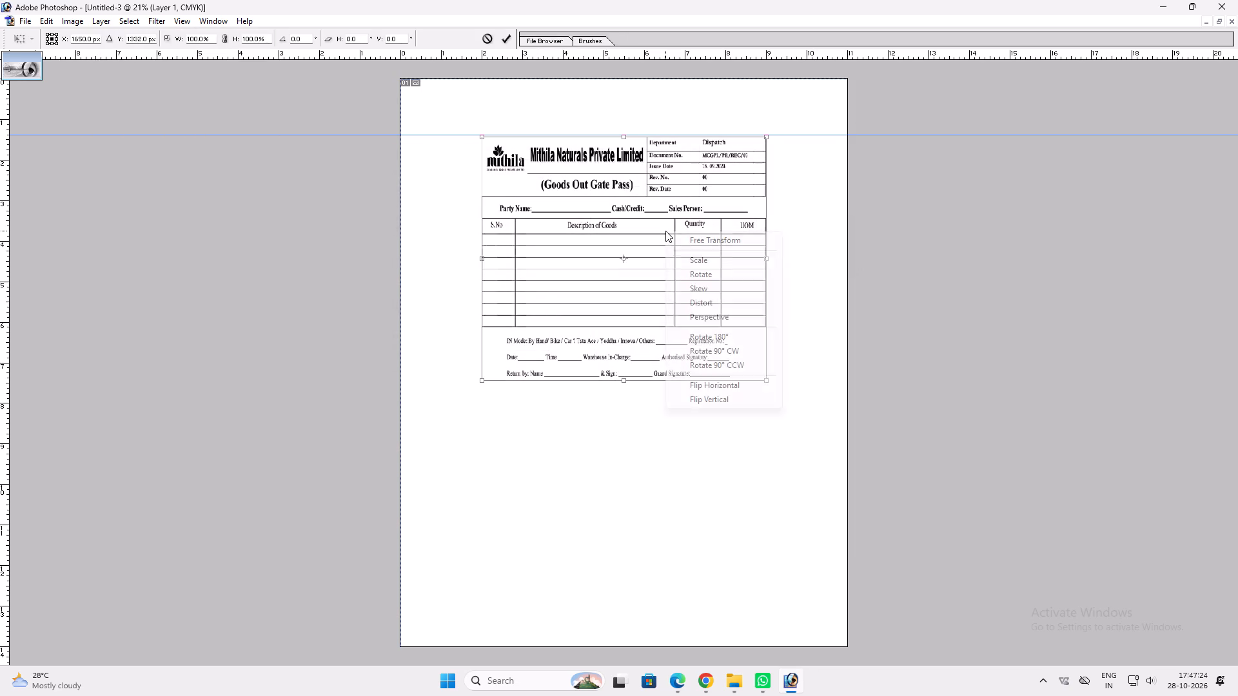
pyautogui.click(718, 366)
pyautogui.press('Return')
# Centre the rotated gate pass horizontally and move it down so its upper edge meets the guide.
pyautogui.hotkey('ctrl', 'a')
pyautogui.hotkey('alt', 'l')
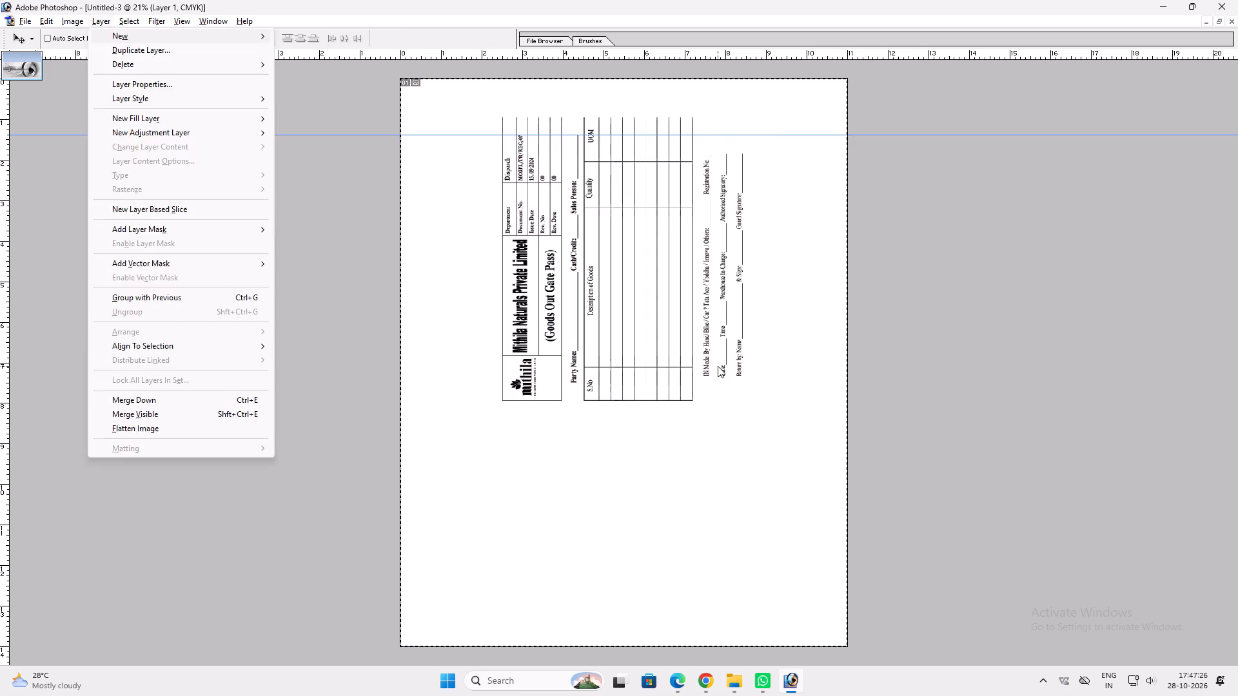
pyautogui.hotkey('alt', 'i')
pyautogui.hotkey('alt', 'h')
pyautogui.hotkey('ctrl', 'd')
pyautogui.keyDown('shift'); pyautogui.moveTo(703, 342); pyautogui.dragTo(694, 372); pyautogui.keyUp('shift')
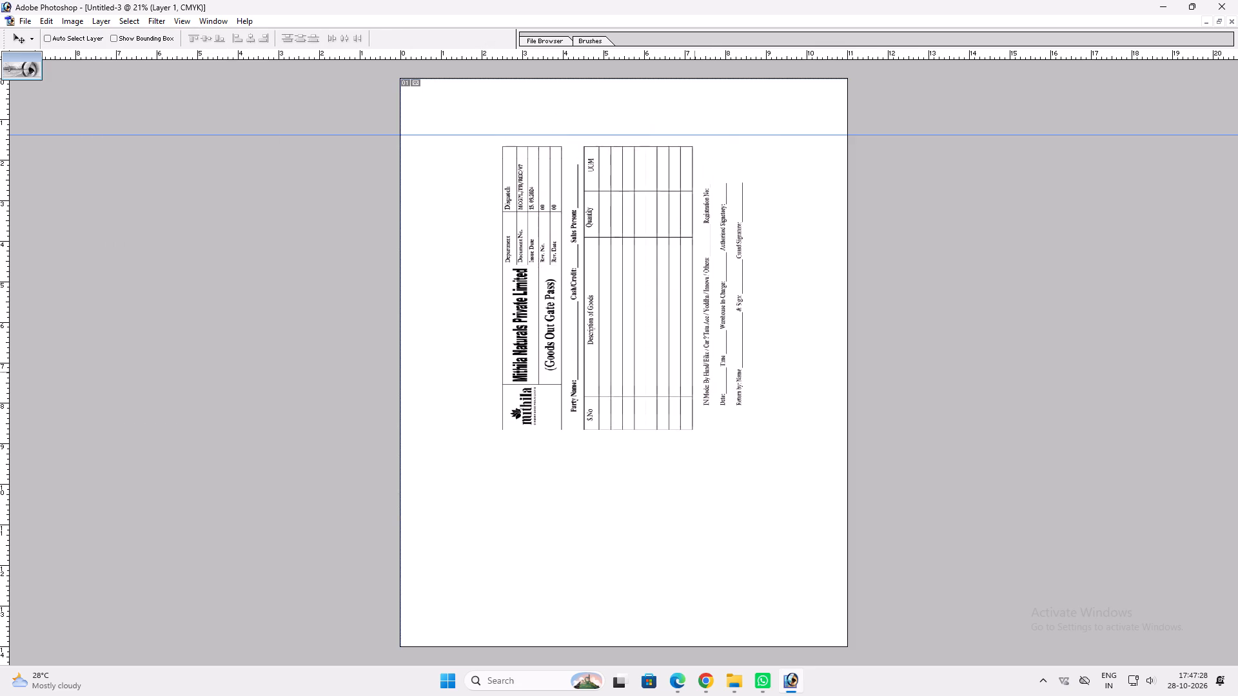
pyautogui.keyDown('shift'); pyautogui.moveTo(694, 372); pyautogui.dragTo(694, 363); pyautogui.keyUp('shift')
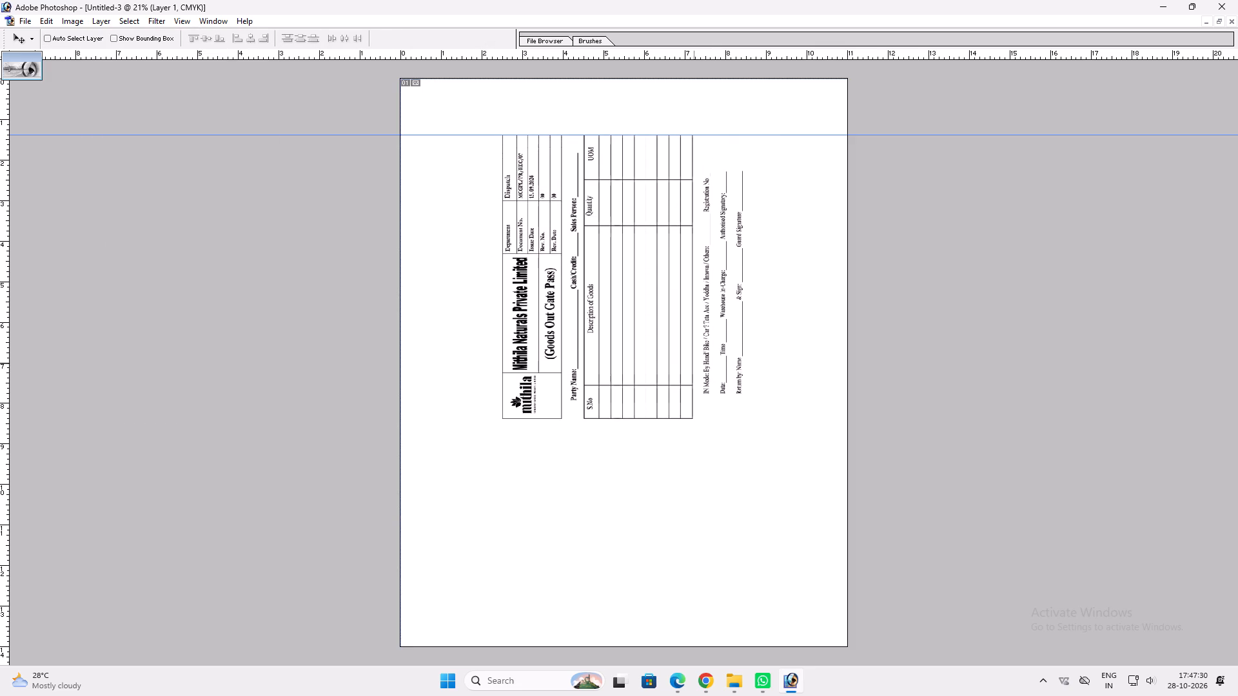
# Review the print placement and accept the page setup with Legal paper in portrait orientation.
pyautogui.hotkey('ctrl', 'p')
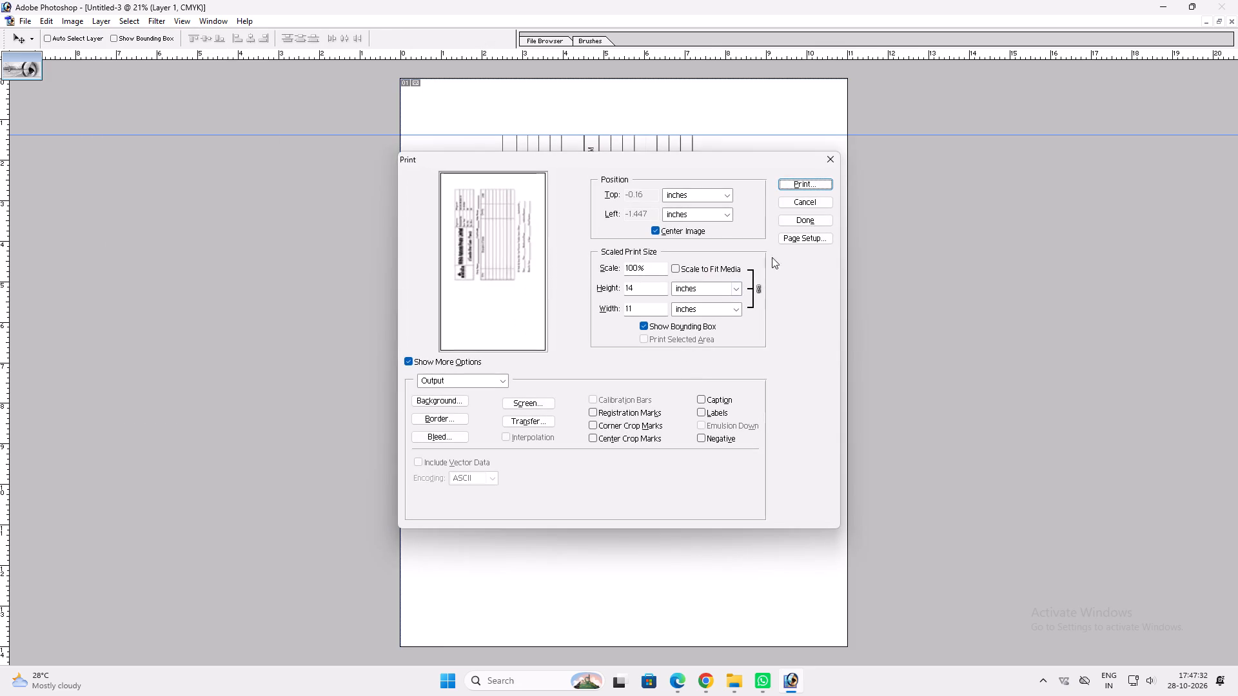
pyautogui.click(797, 244)
pyautogui.doubleClick(528, 338)
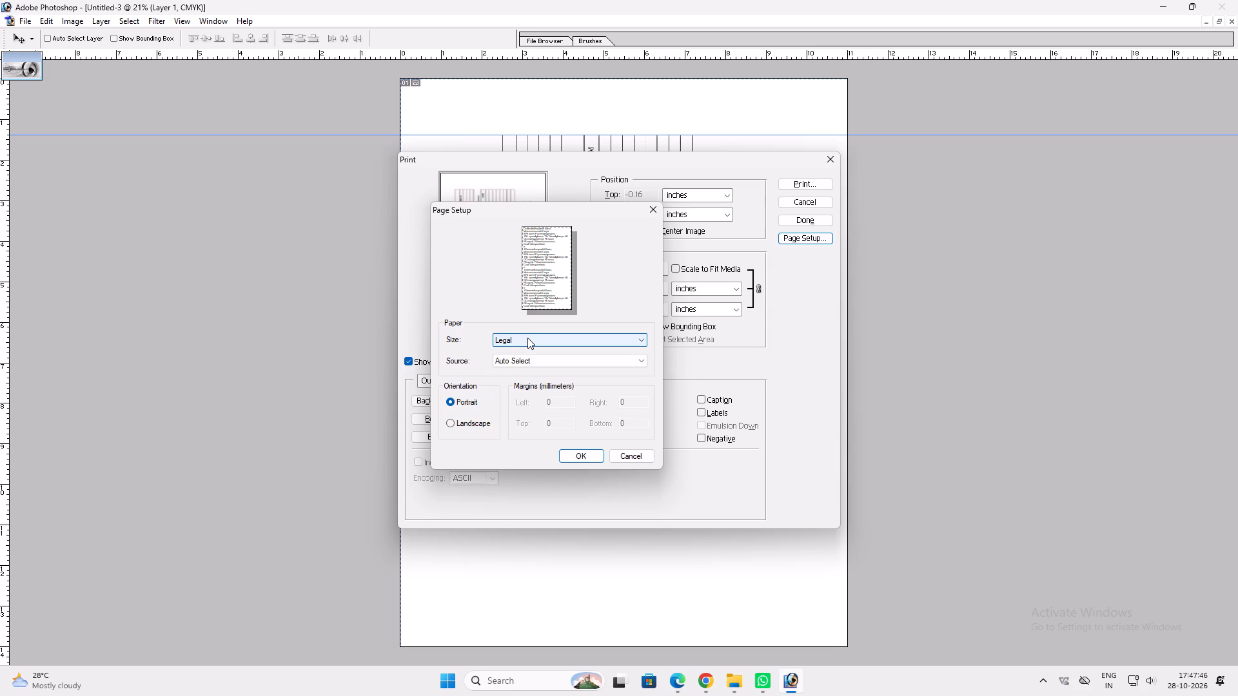
pyautogui.click(589, 456)
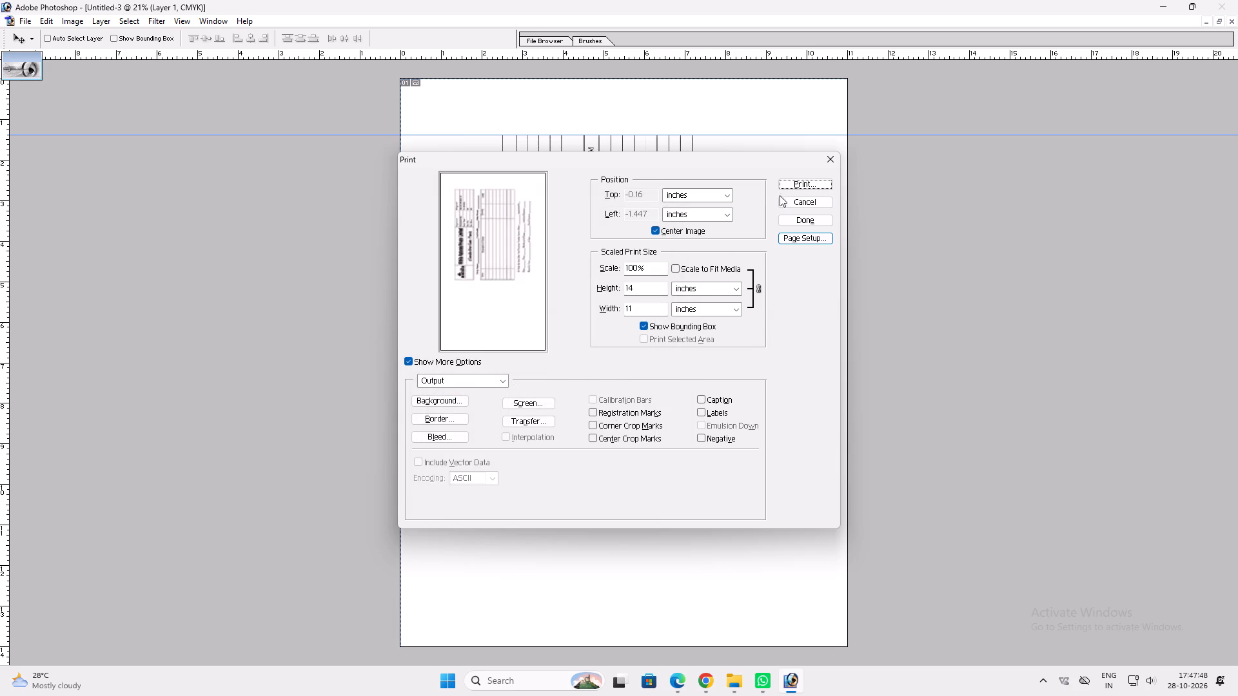
# Print one copy on the HP LaserJet 1020 (Copy 1) with the paper type set to Heavy (90 - 105 g/m²).
pyautogui.click(789, 188)
pyautogui.click(607, 251)
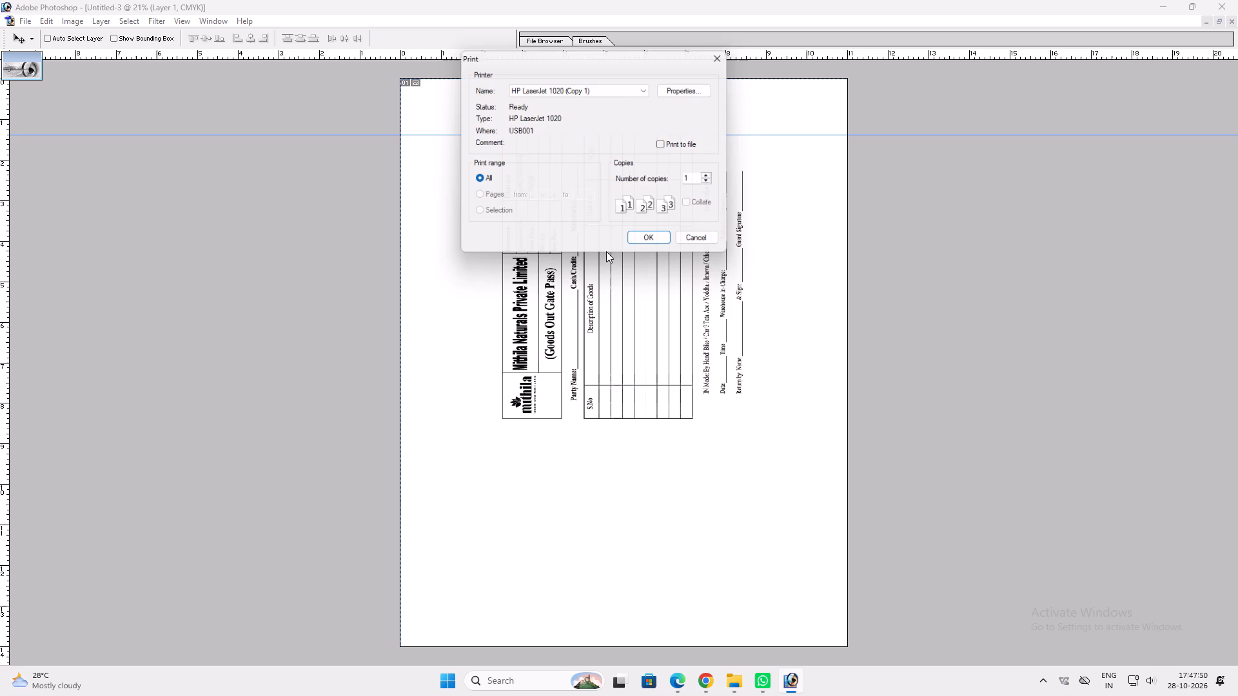
pyautogui.click(671, 92)
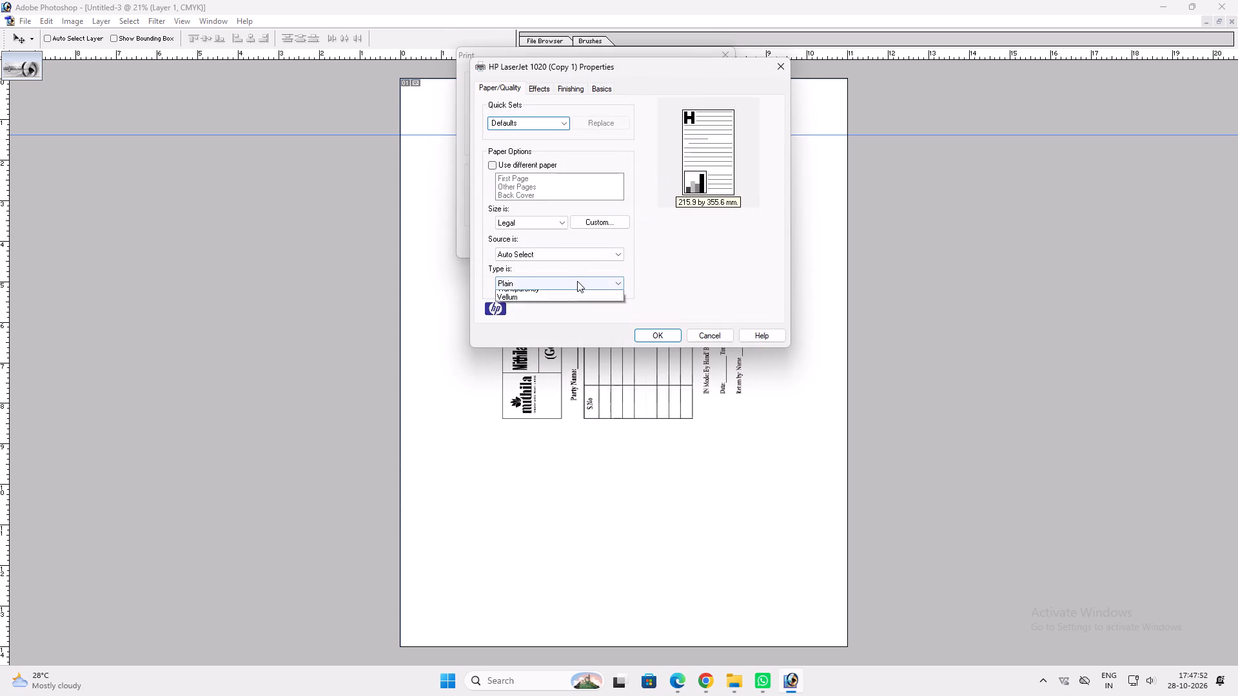
pyautogui.click(577, 281)
pyautogui.click(573, 326)
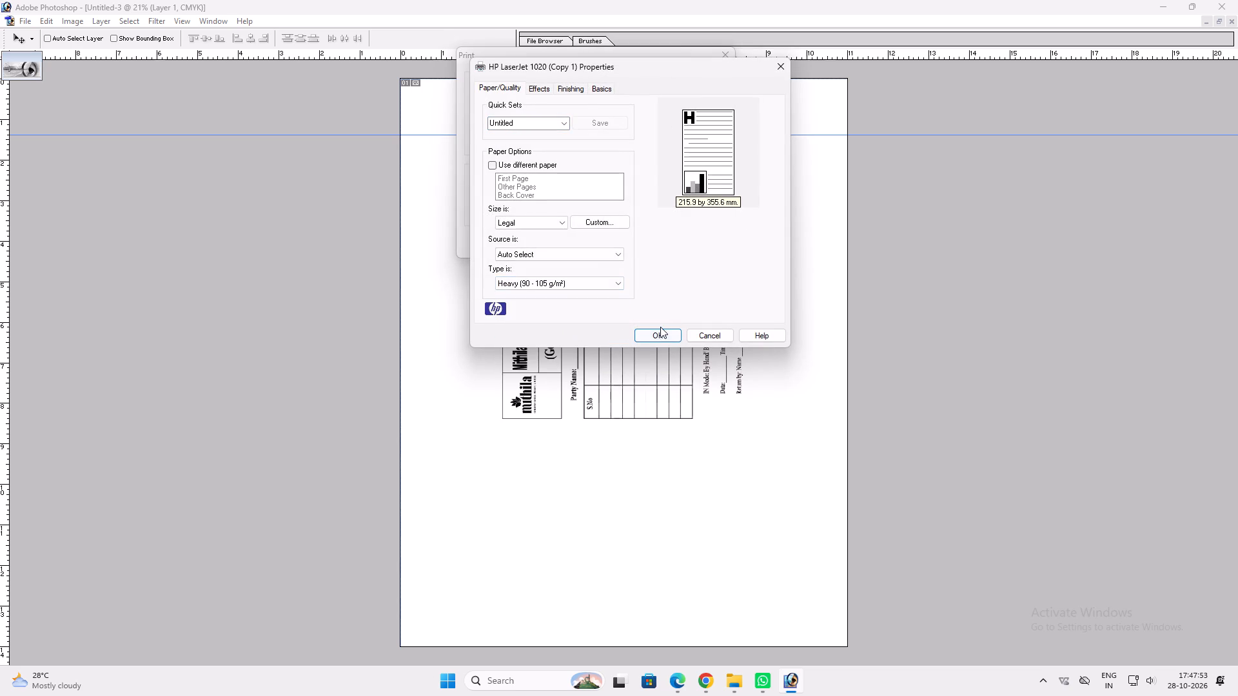
pyautogui.click(656, 336)
pyautogui.click(692, 93)
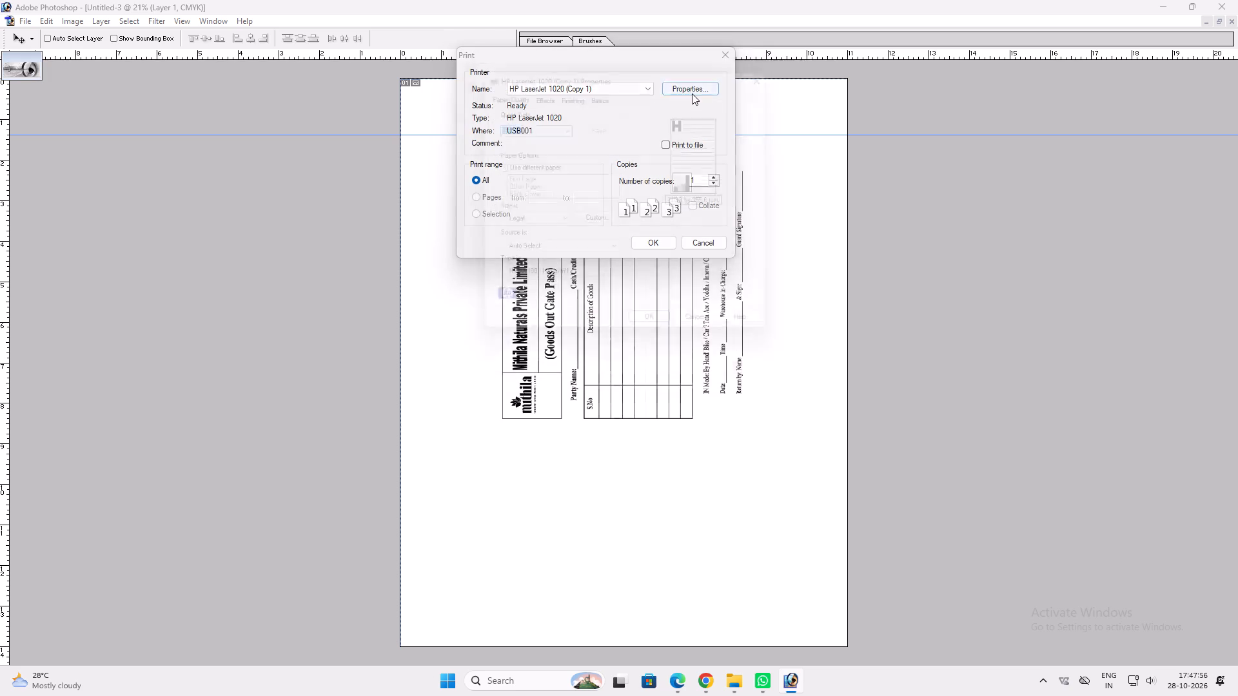
pyautogui.click(547, 284)
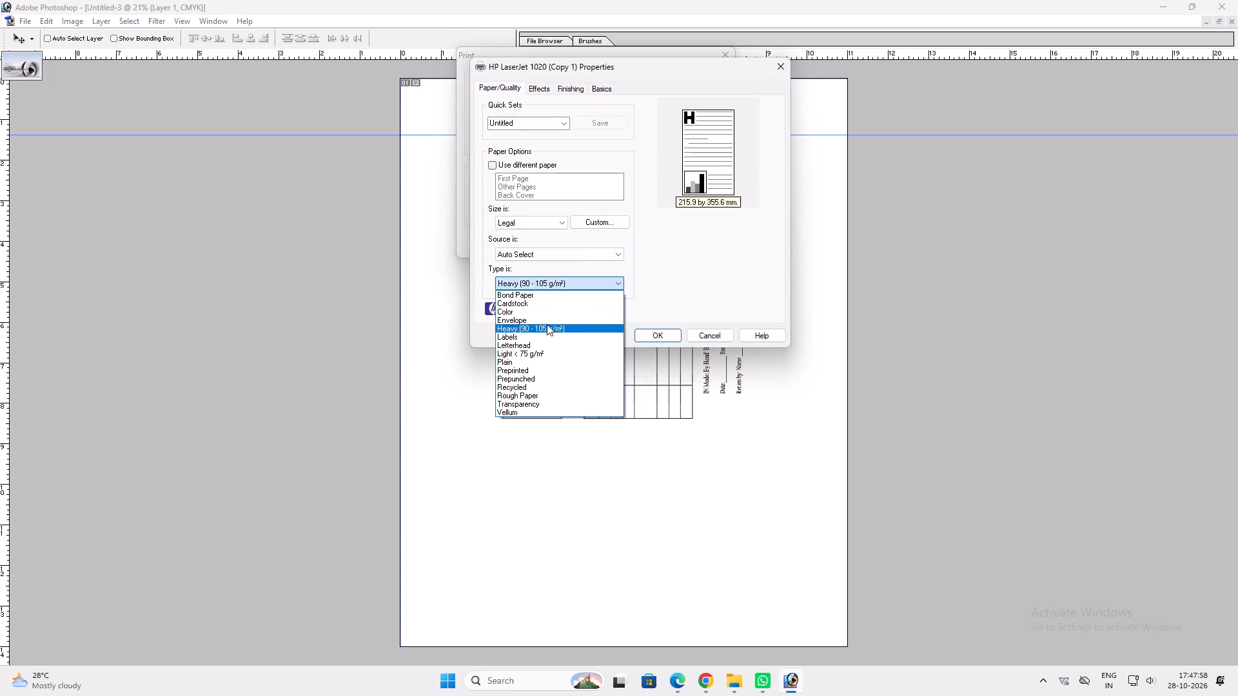
pyautogui.click(547, 324)
pyautogui.click(664, 341)
pyautogui.click(656, 239)
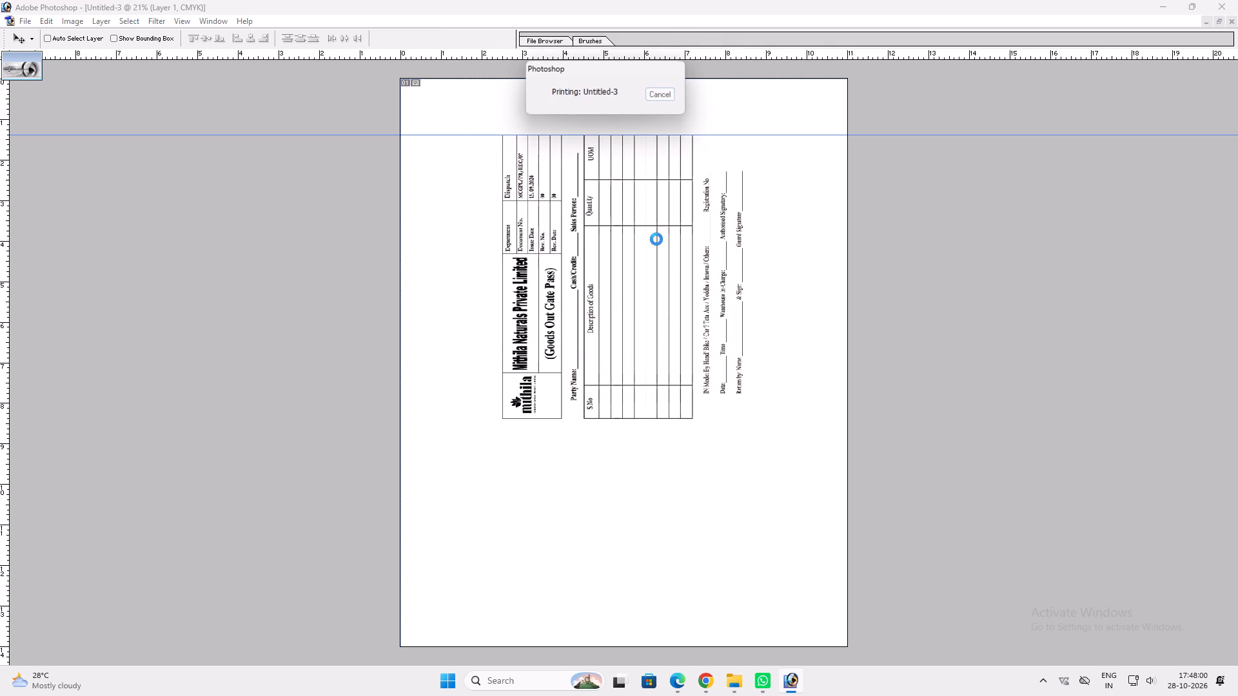
# Return to the floating document windows and delete the gate pass layer from Untitled-3, leaving the page blank.
pyautogui.write('fff')
pyautogui.click(468, 207)
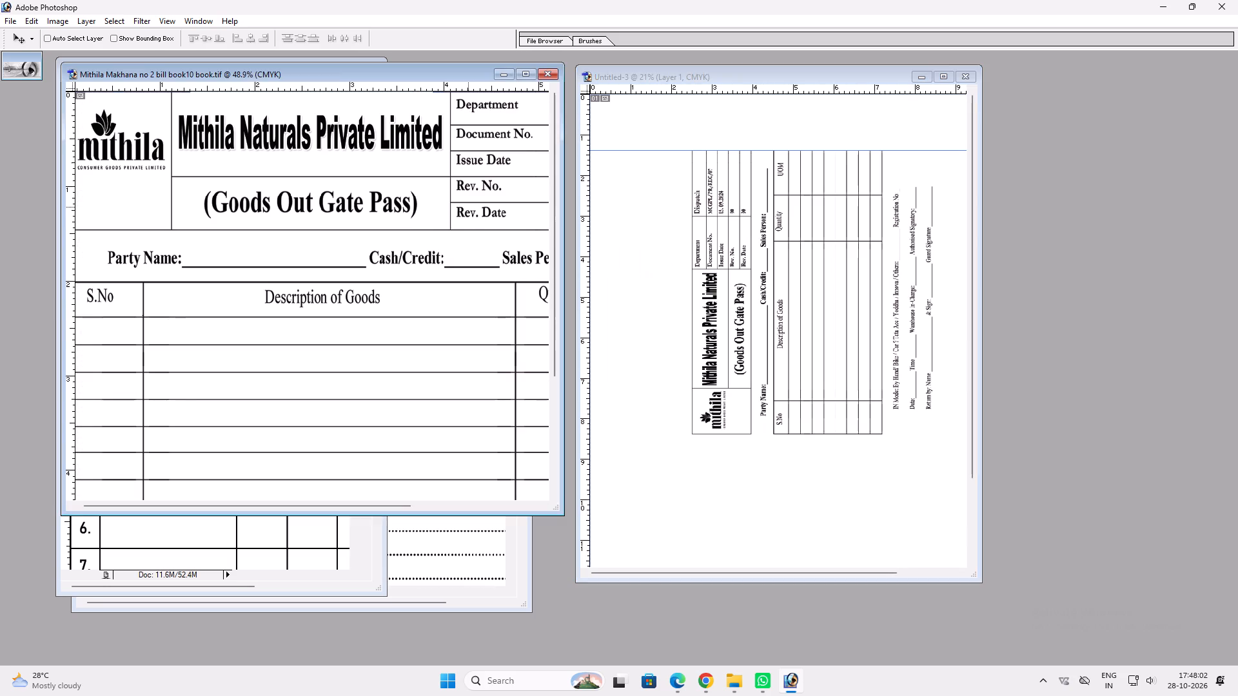
pyautogui.keyDown('ctrl'); pyautogui.click(823, 206); pyautogui.keyUp('ctrl')
pyautogui.keyDown('ctrl'); pyautogui.moveTo(820, 206); pyautogui.dragTo(838, 213); pyautogui.keyUp('ctrl')
pyautogui.hotkey('ctrl', 'z')
pyautogui.hotkey('alt', 'l')
pyautogui.hotkey('alt', 'l')
pyautogui.hotkey('alt', 'l')
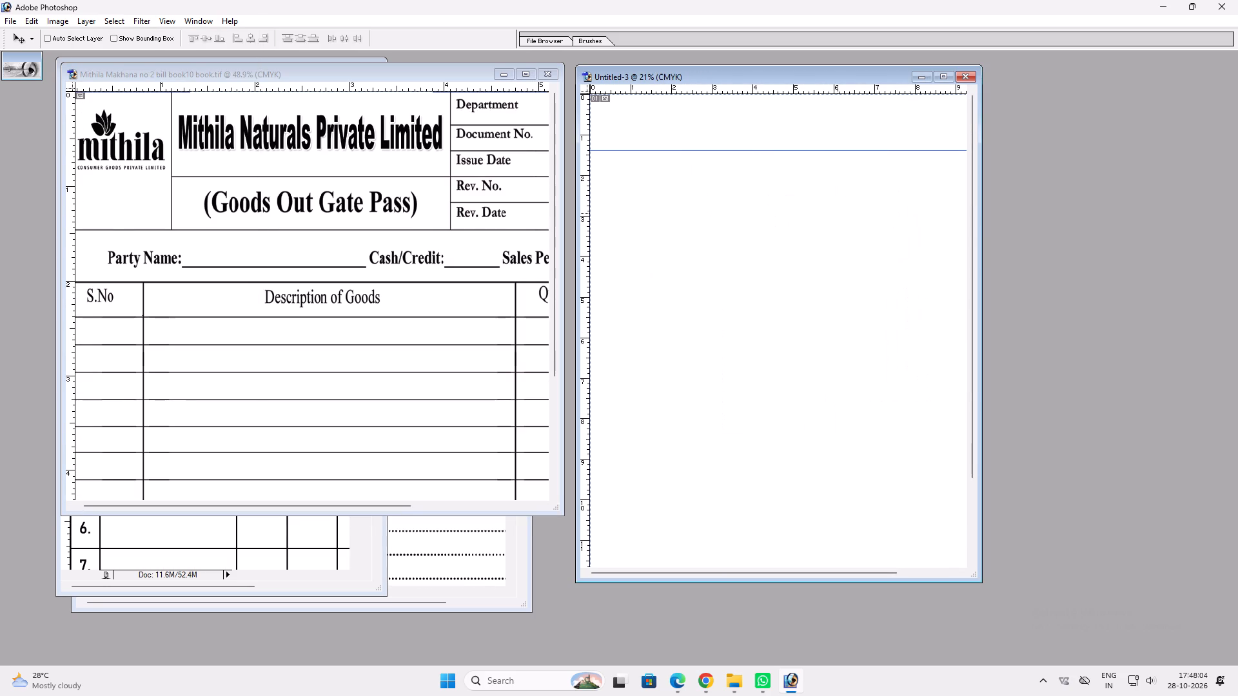
pyautogui.press('v')
# Close the Mithila Makhana no 2 bill book10 book.tif document without saving changes.
pyautogui.click(340, 187)
pyautogui.hotkey('ctrl', 'w')
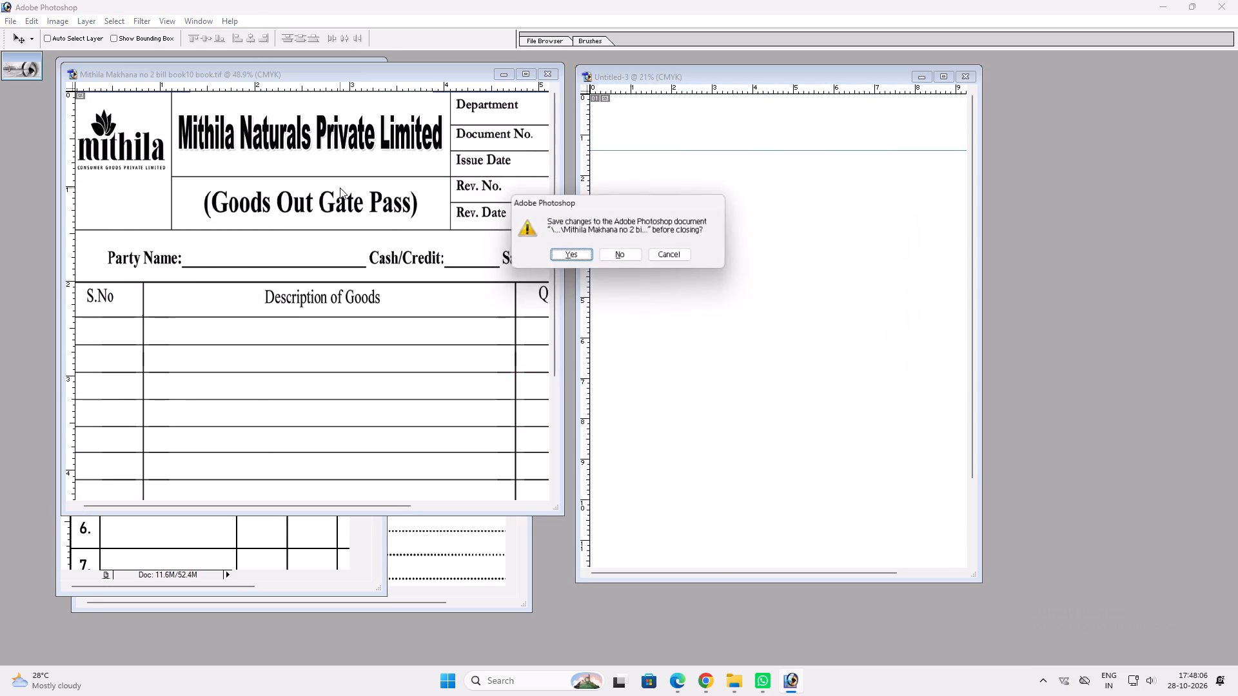
pyautogui.click(622, 260)
# Check the image size of the Mithila makhana Bill book makhana 10 book ff.tif document.
pyautogui.click(324, 208)
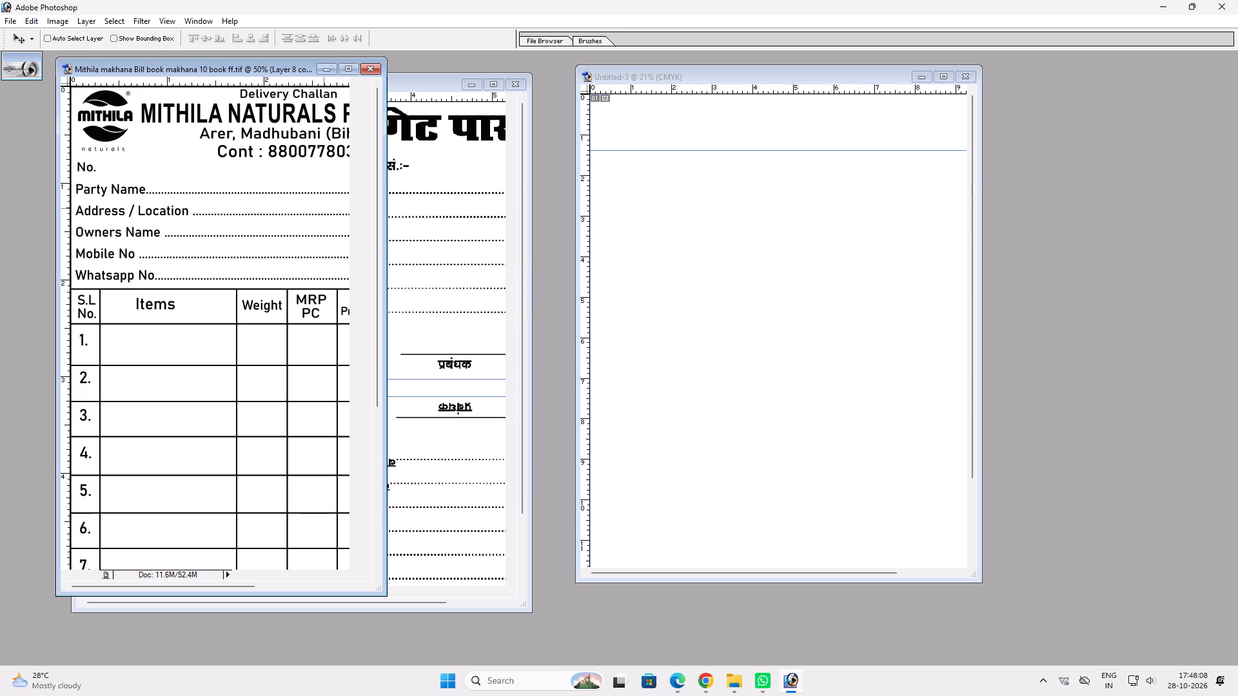
pyautogui.hotkey('alt', 'i')
pyautogui.hotkey('alt', 'i')
pyautogui.press('Return')
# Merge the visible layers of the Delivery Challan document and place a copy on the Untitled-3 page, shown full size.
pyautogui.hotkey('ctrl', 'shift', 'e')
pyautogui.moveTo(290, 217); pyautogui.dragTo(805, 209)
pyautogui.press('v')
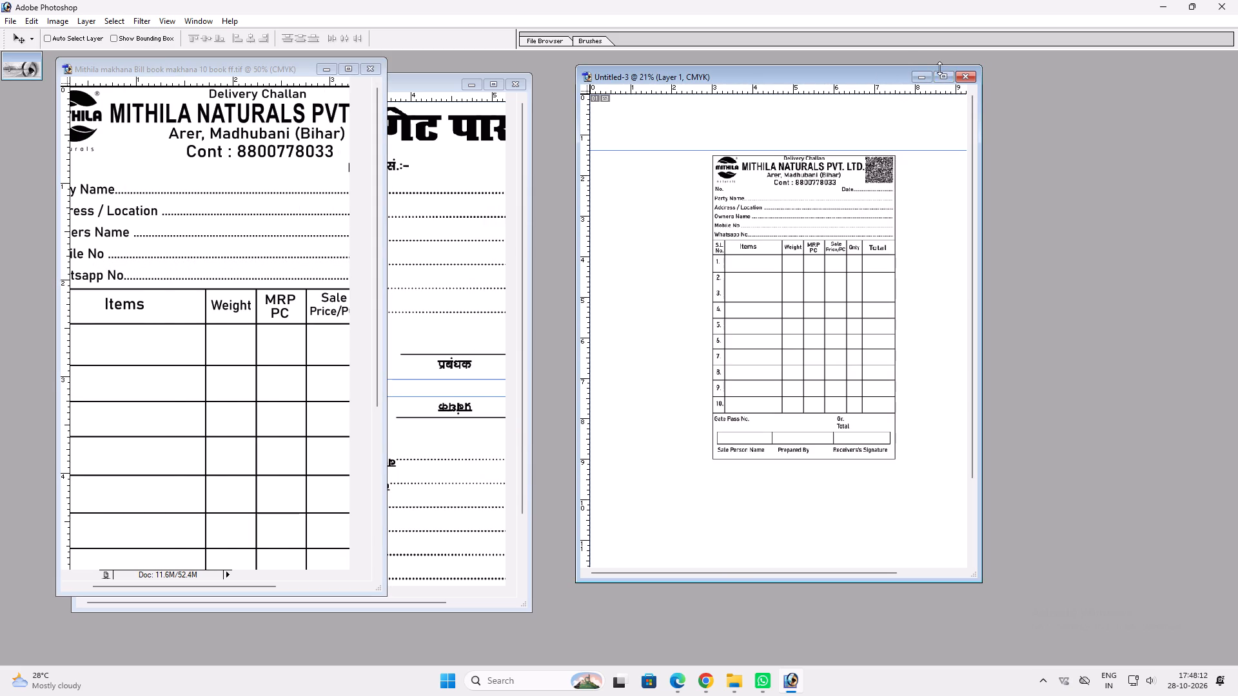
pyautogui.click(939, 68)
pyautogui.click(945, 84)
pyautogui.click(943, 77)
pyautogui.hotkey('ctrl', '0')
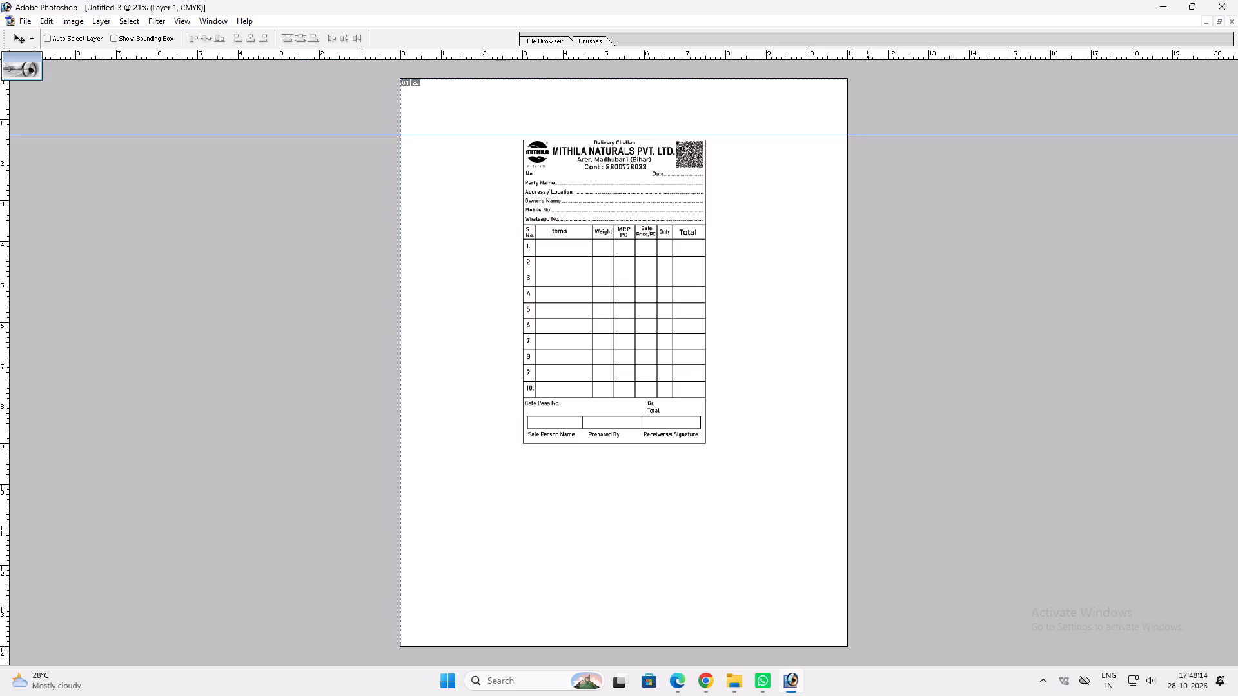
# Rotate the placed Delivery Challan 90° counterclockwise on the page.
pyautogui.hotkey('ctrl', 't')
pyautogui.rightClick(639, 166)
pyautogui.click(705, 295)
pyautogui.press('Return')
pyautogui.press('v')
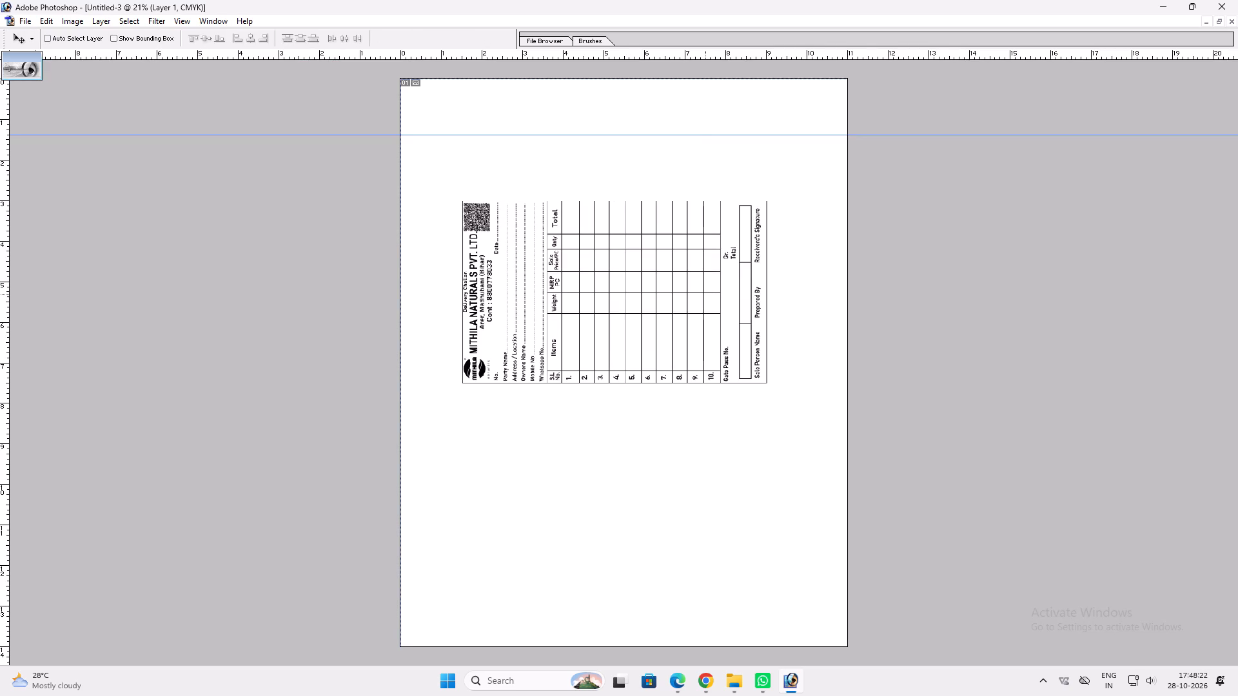
# Step back through the history of Untitled-3 until the enlarged Goods Out Gate Pass is back in upright orientation.
pyautogui.hotkey('ctrl', 'z')
pyautogui.hotkey('ctrl', 'alt', 'z')
pyautogui.hotkey('ctrl', 'alt', 'z')
pyautogui.hotkey('ctrl', 'alt', 'z')
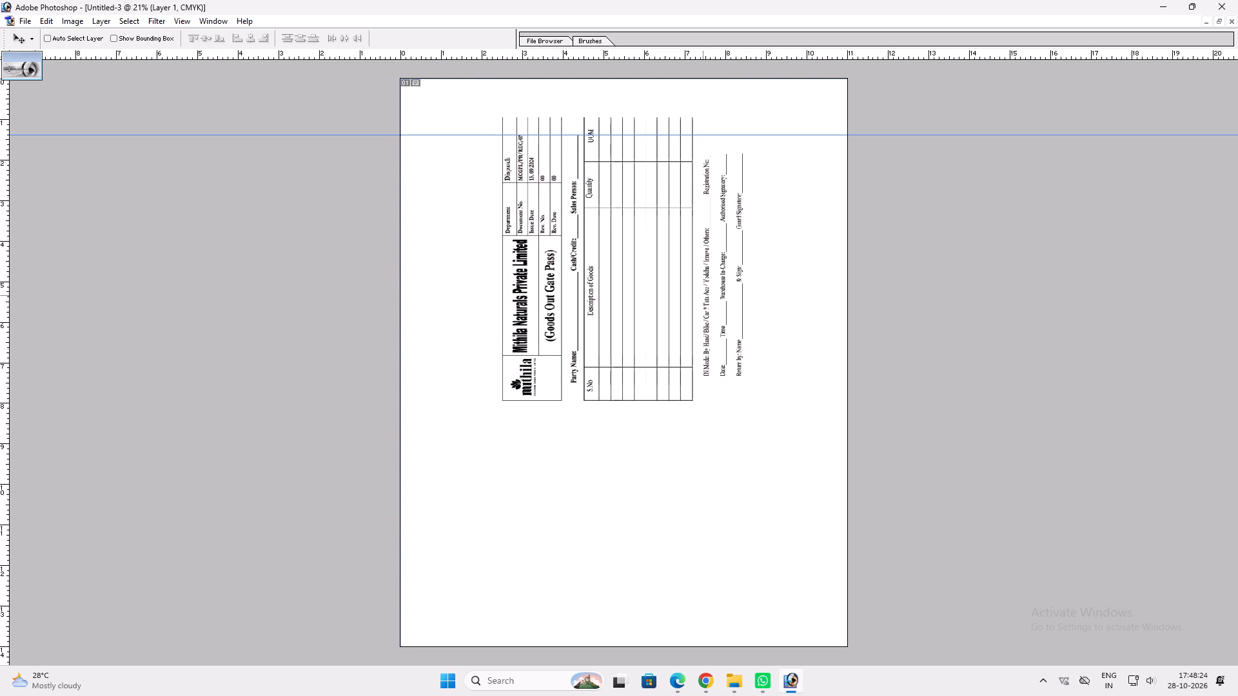
pyautogui.hotkey('ctrl', 'alt', 'z')
pyautogui.hotkey('ctrl', 'alt', 'z')
pyautogui.hotkey('ctrl', 'alt', 'z')
pyautogui.hotkey('ctrl', 'alt', 'z')
# Move the horizontal guide above the Goods Out Gate Pass down to about 2 inches from the page's top edge.
pyautogui.hotkey('ctrl', '+')
pyautogui.hotkey('ctrl', '+')
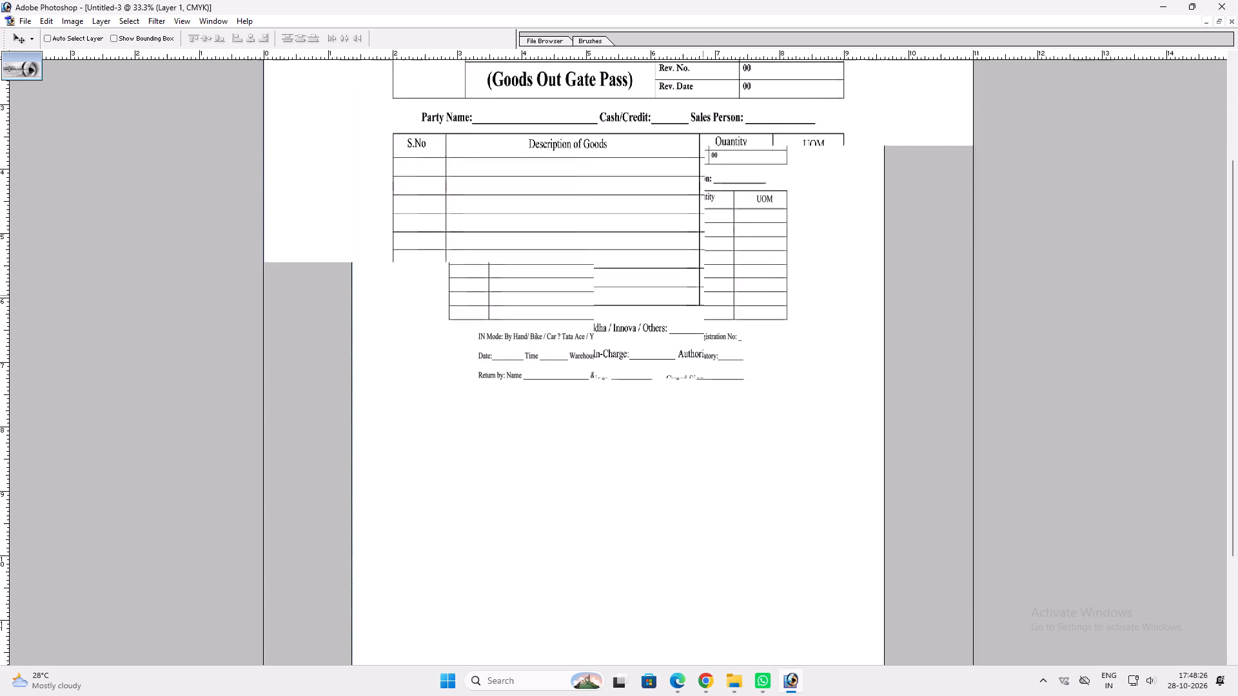
pyautogui.press('space')
pyautogui.press('space')
pyautogui.press('space')
pyautogui.press('space')
pyautogui.press('space')
pyautogui.moveTo(658, 295); pyautogui.dragTo(653, 591)
pyautogui.moveTo(348, 149); pyautogui.dragTo(358, 206)
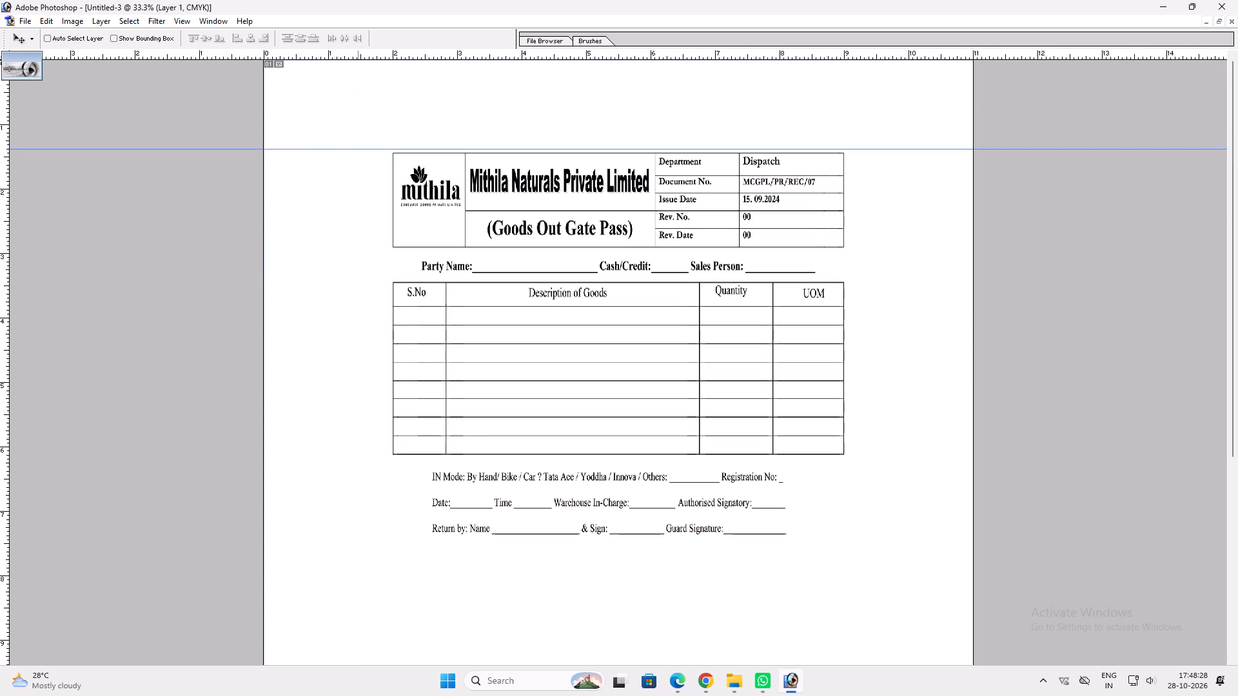
pyautogui.moveTo(358, 206); pyautogui.dragTo(362, 190)
# Move the Goods Out Gate Pass down so its top edge meets the guide, and centre it horizontally on the page.
pyautogui.keyDown('ctrl'); pyautogui.click(591, 220); pyautogui.keyUp('ctrl')
pyautogui.keyDown('shift'); pyautogui.moveTo(591, 221); pyautogui.dragTo(591, 257); pyautogui.keyUp('shift')
pyautogui.hotkey('ctrl', 'a')
pyautogui.hotkey('alt', 'l')
pyautogui.hotkey('alt', 'i')
pyautogui.hotkey('alt', 'h')
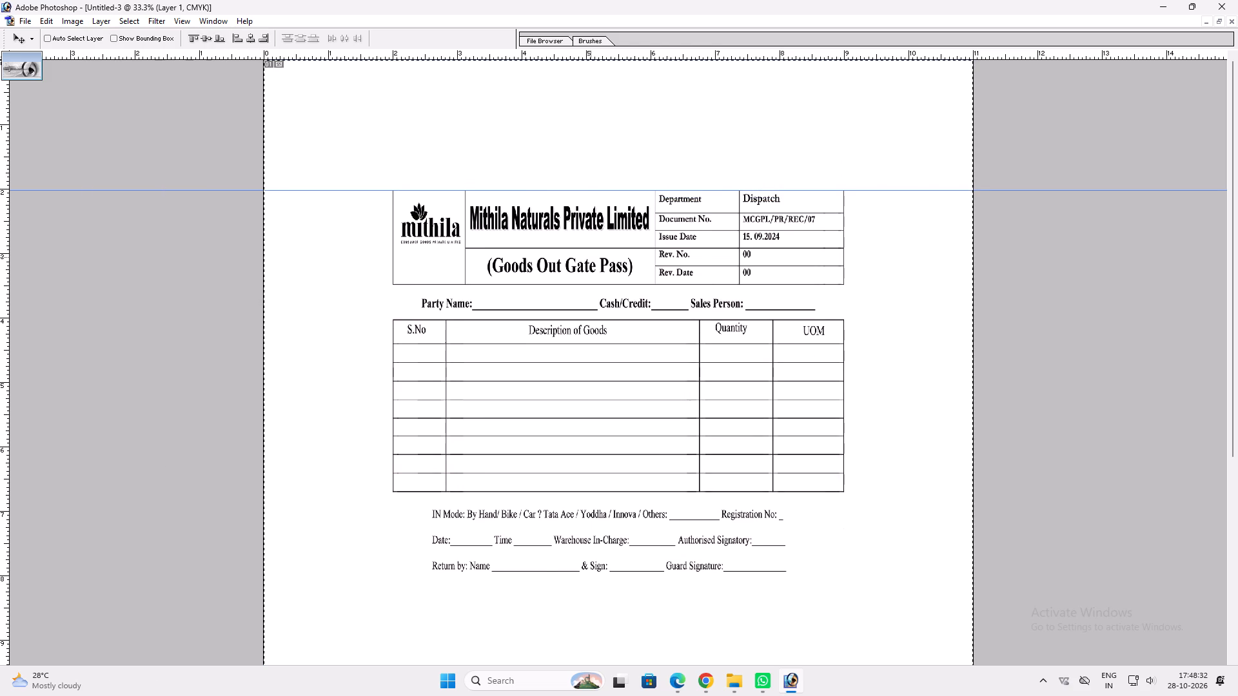
pyautogui.hotkey('ctrl', 'd')
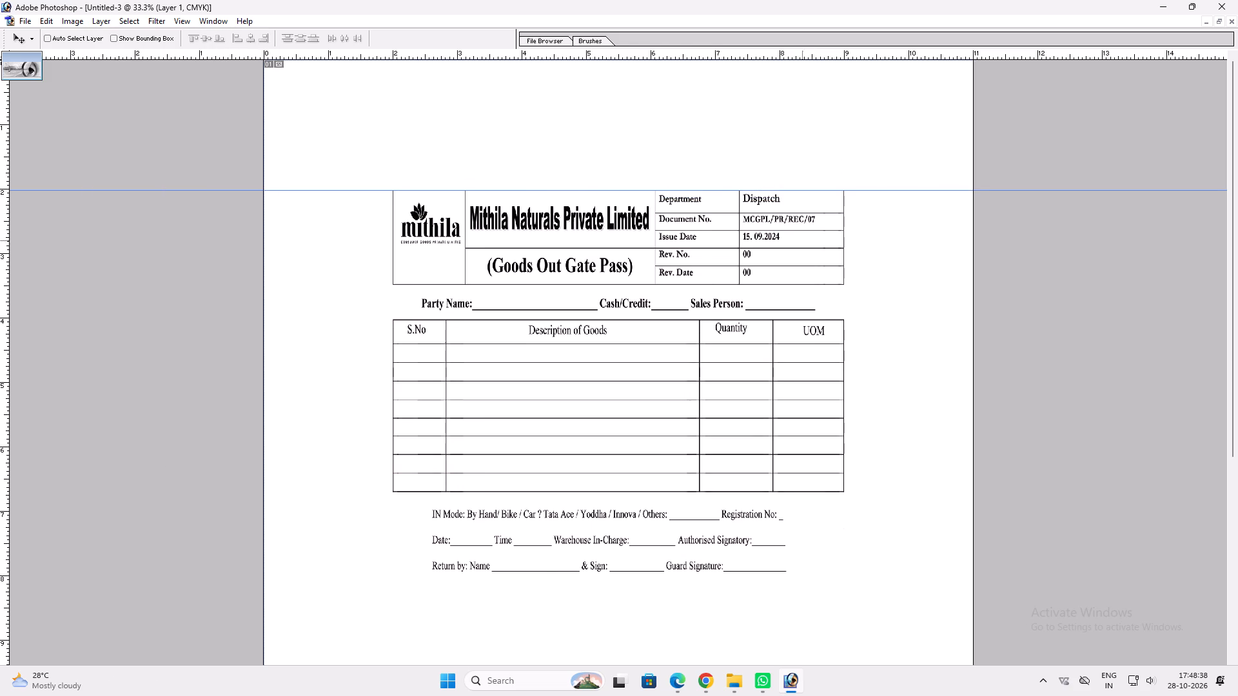
pyautogui.moveTo(793, 238); pyautogui.dragTo(793, 249)
pyautogui.hotkey('ctrl', 'z')
# Open the print settings for the Goods Out Gate Pass page.
pyautogui.hotkey('ctrl', 'p')
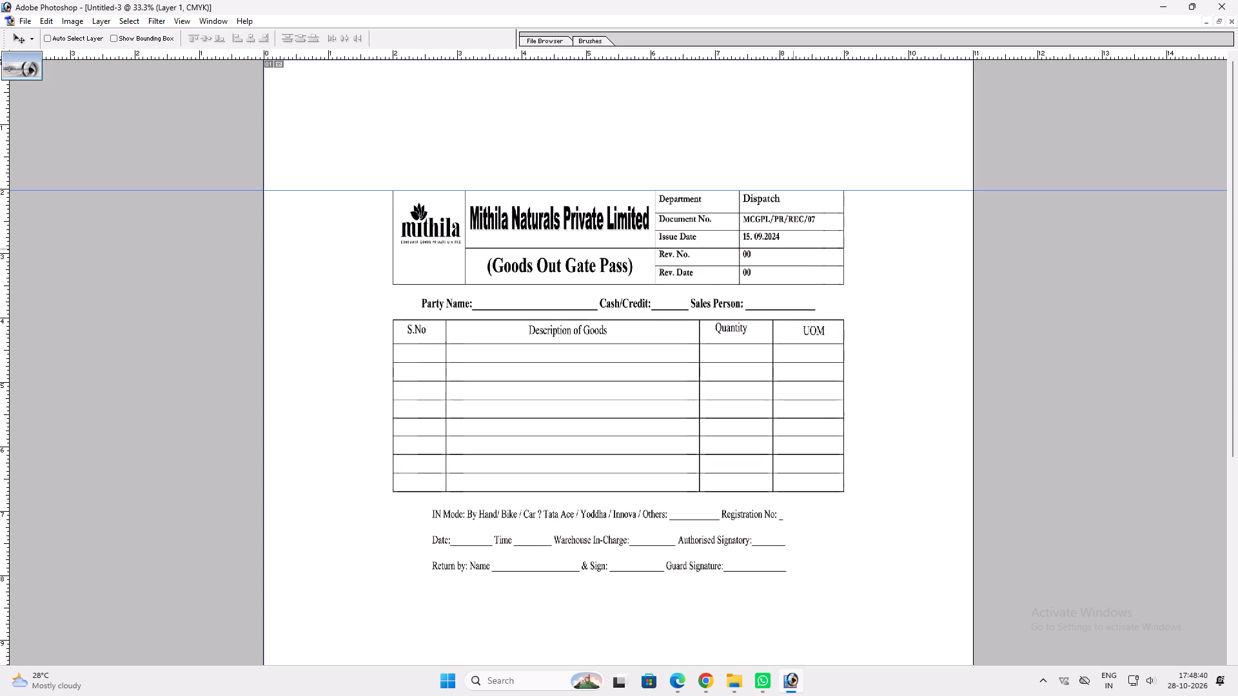
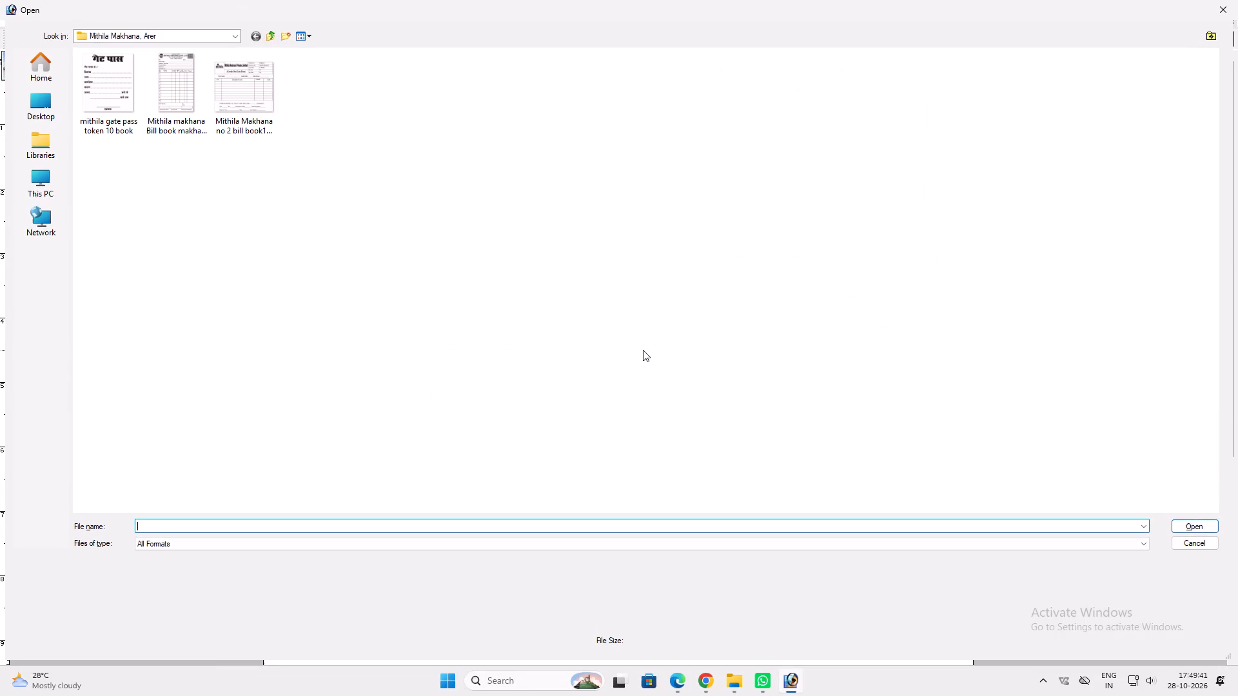
# Open the Goods Out Gate Pass file "Mithila Makhana no 2 bill book10 book.tif" from the "Mithila Makhana, Arer" folder.
pyautogui.click(224, 106)
pyautogui.press('Return')
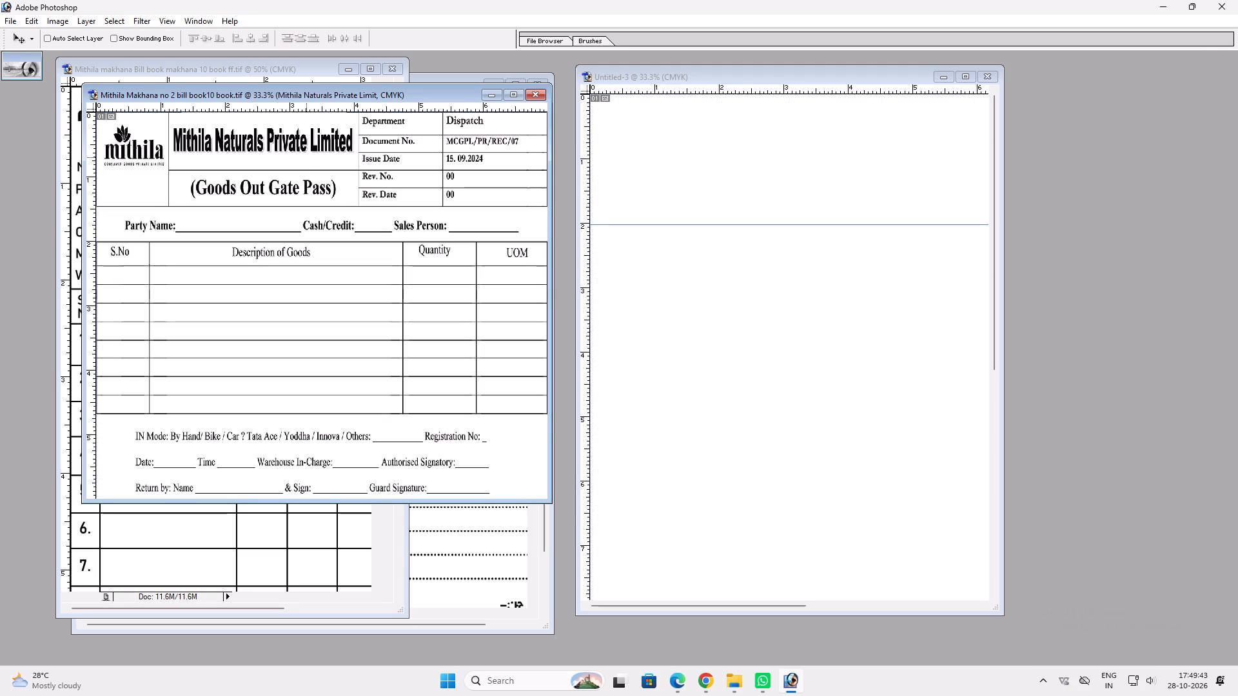
# Resize the Goods Out Gate Pass image to 7.5 inches wide by 4.5 inches high and save the file.
pyautogui.hotkey('alt', 'i')
pyautogui.hotkey('alt', 'i')
pyautogui.press('Tab')
pyautogui.press('Tab')
pyautogui.press('Tab')
pyautogui.press('Tab')
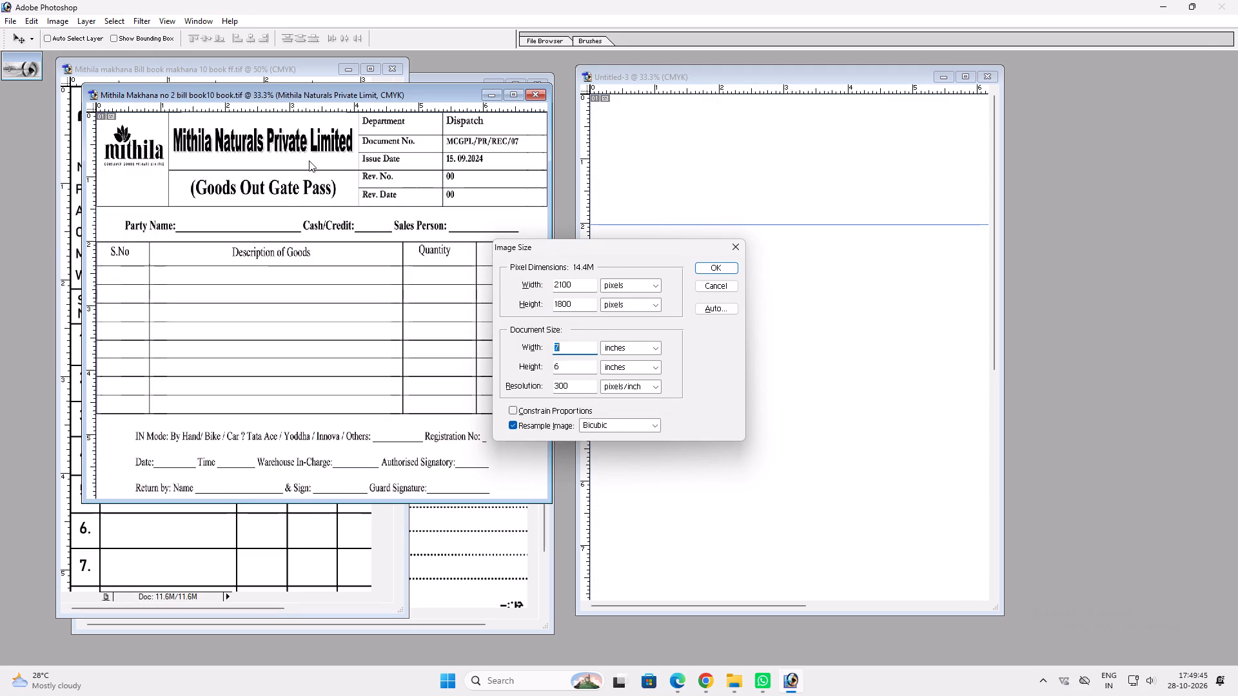
pyautogui.press('Tab')
pyautogui.hotkey('shift', 'Tab')
pyautogui.press('4')
pyautogui.write('.5')
pyautogui.press('Tab')
pyautogui.press('Tab')
pyautogui.hotkey('shift', 'Tab')
pyautogui.hotkey('shift', 'Tab')
pyautogui.write('7.5')
pyautogui.press('Tab')
pyautogui.press('Tab')
pyautogui.write('4.5')
pyautogui.press('Return')
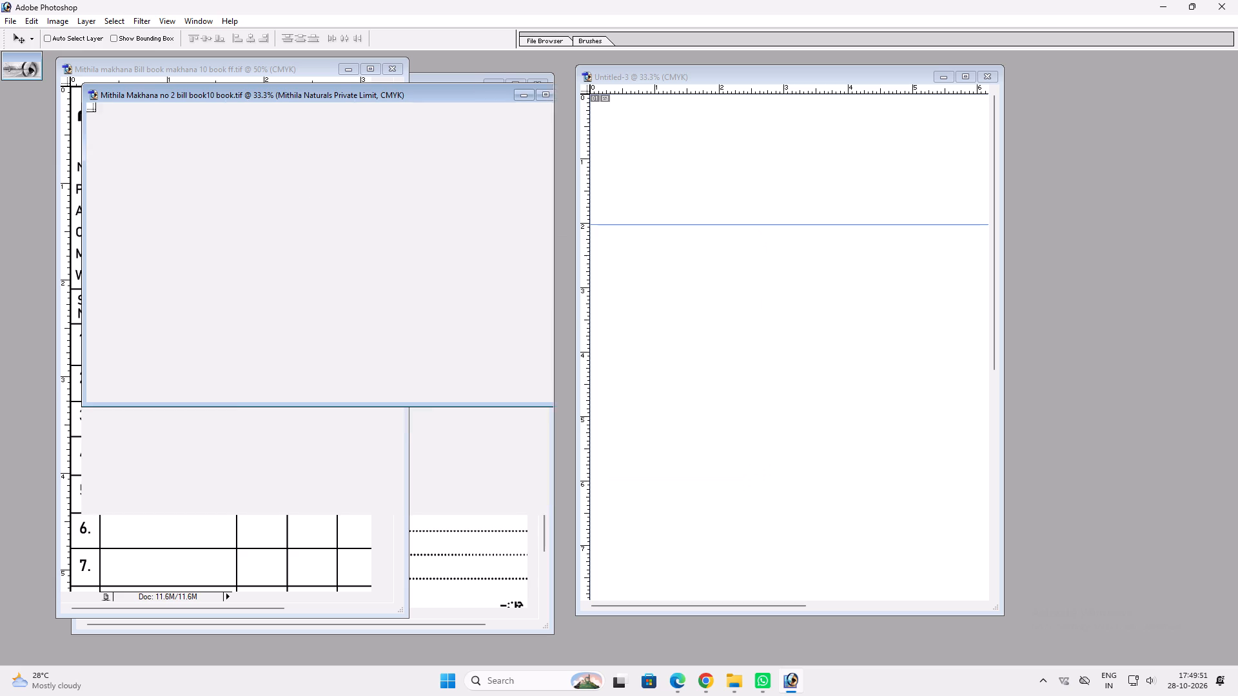
pyautogui.hotkey('ctrl', 's')
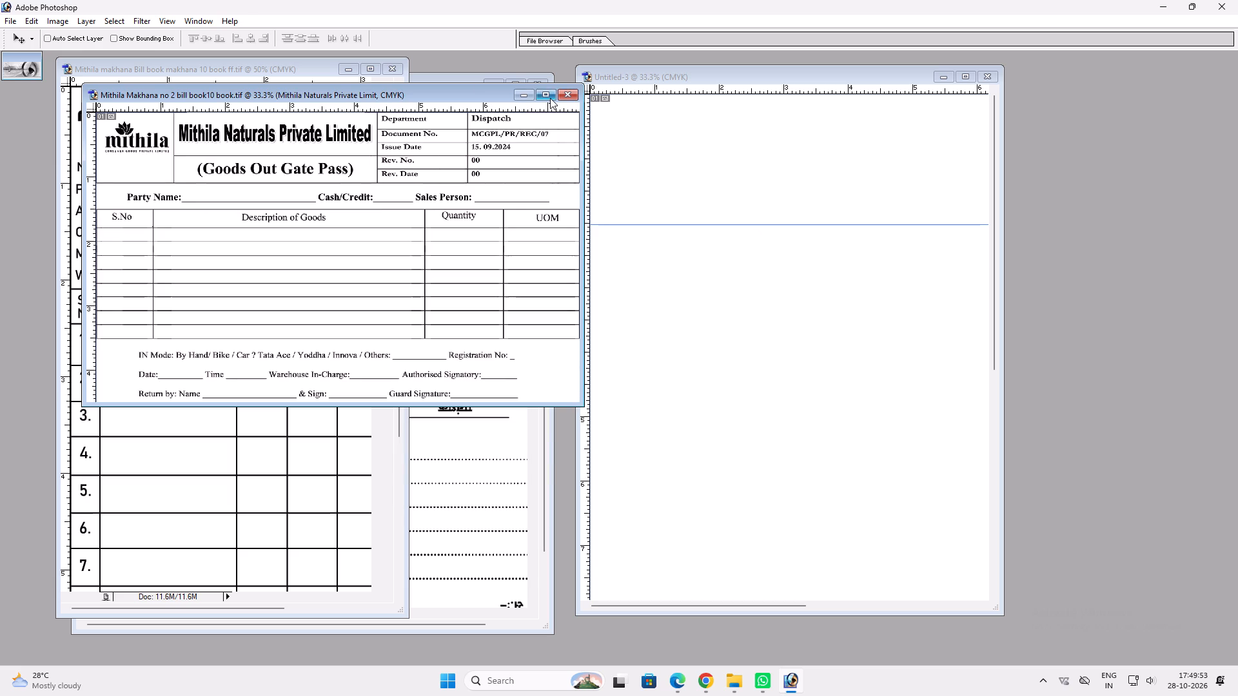
# Maximise the Goods Out Gate Pass document and make its frame layer, Layer 1, the active layer.
pyautogui.click(550, 98)
pyautogui.hotkey('ctrl', '+')
pyautogui.hotkey('ctrl', '+')
pyautogui.press('space')
pyautogui.press('space')
pyautogui.press('space')
pyautogui.press('space')
pyautogui.press('space')
pyautogui.press('space')
pyautogui.press('space')
pyautogui.press('space')
pyautogui.press('space')
pyautogui.press('space')
pyautogui.press('space')
pyautogui.press('space')
pyautogui.press('space')
pyautogui.press('space')
pyautogui.press('space')
pyautogui.press('space')
pyautogui.press('space')
pyautogui.press('space')
pyautogui.press('space')
pyautogui.press('space')
pyautogui.rightClick(632, 245)
pyautogui.moveTo(644, 249); pyautogui.dragTo(654, 255)
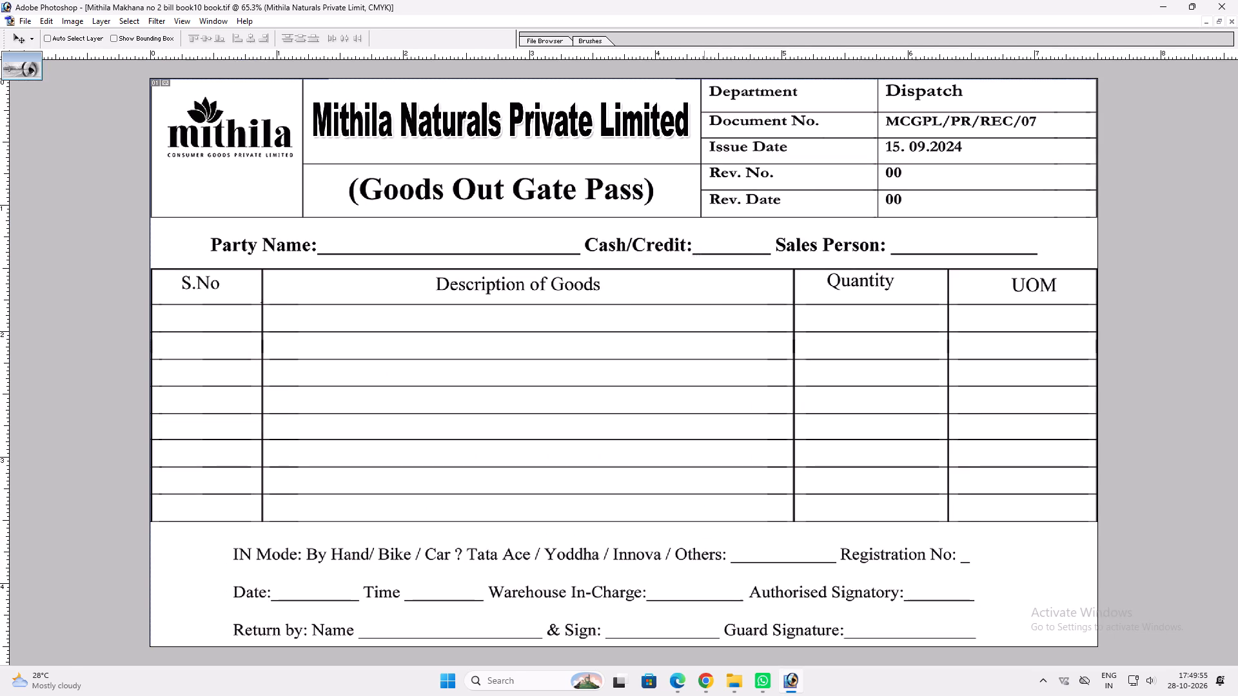
pyautogui.keyDown('ctrl'); pyautogui.click(715, 200); pyautogui.keyUp('ctrl')
pyautogui.moveTo(715, 200); pyautogui.dragTo(733, 204)
pyautogui.hotkey('ctrl', 'z')
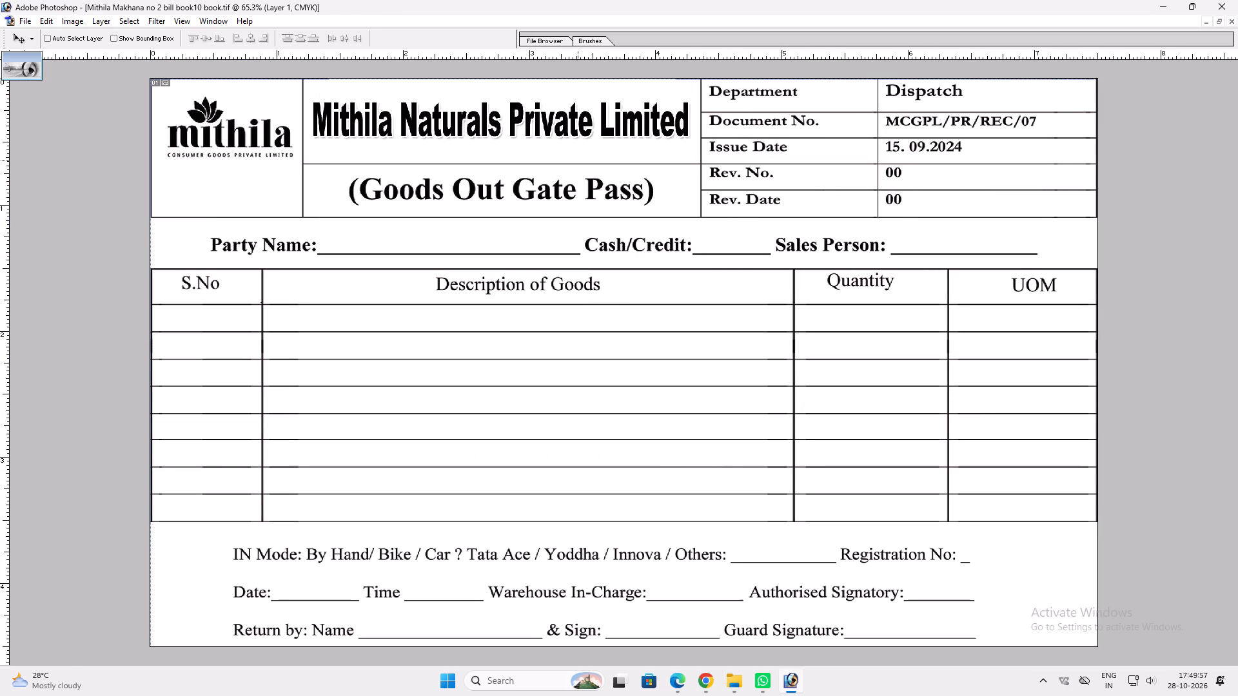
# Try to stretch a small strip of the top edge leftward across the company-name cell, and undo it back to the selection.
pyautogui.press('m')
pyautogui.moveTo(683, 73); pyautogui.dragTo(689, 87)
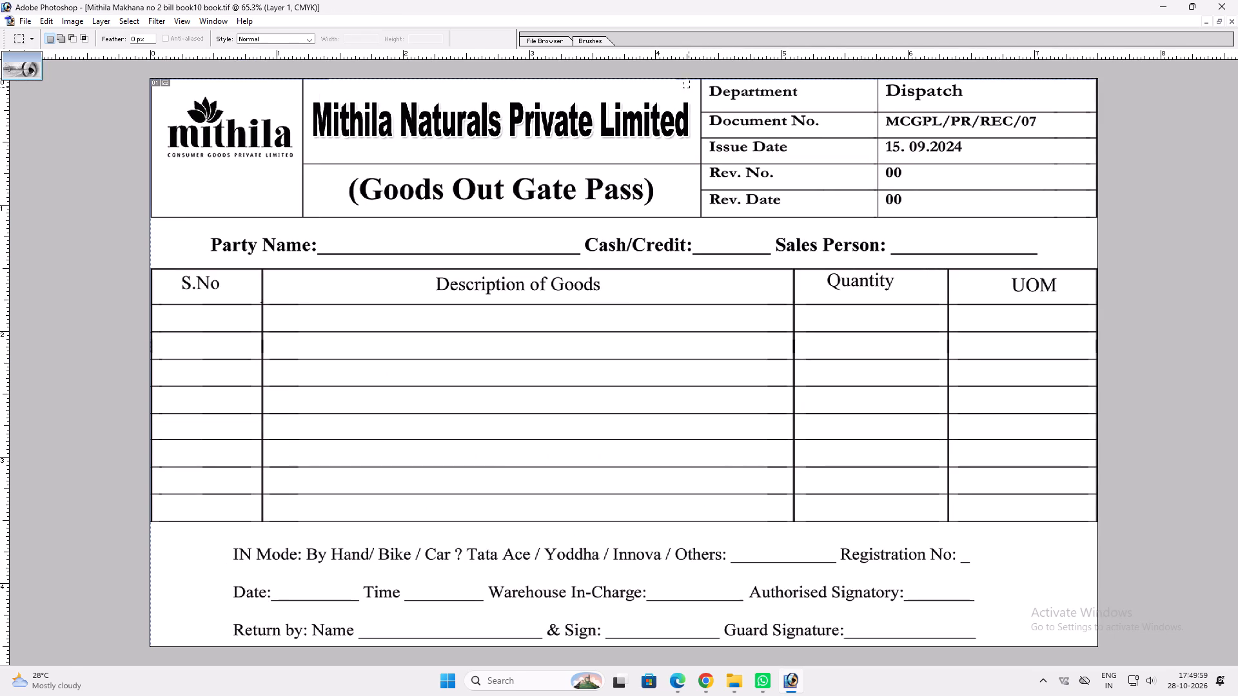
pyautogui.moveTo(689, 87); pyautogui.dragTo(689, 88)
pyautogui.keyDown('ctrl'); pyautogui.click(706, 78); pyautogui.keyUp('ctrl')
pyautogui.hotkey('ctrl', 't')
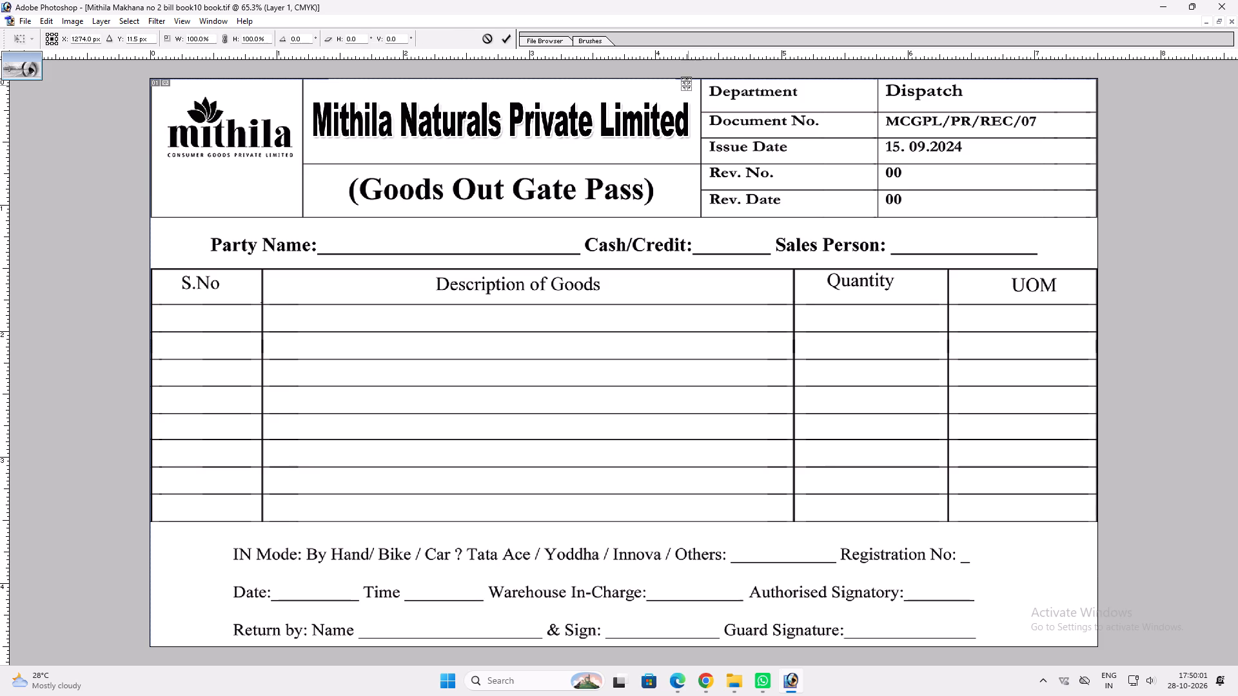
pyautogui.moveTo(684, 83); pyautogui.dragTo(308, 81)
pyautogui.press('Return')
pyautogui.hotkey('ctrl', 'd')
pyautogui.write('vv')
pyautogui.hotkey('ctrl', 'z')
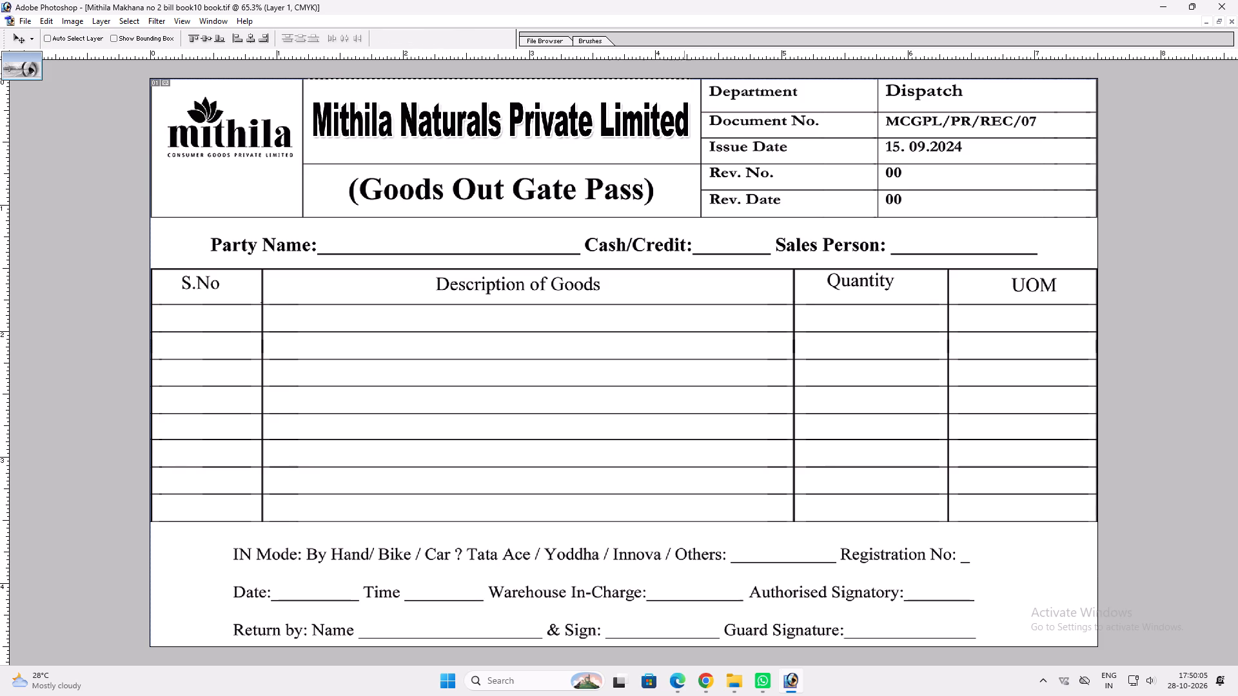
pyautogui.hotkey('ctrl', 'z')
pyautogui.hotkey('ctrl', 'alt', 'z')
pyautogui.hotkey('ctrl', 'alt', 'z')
# Stretch the selected top-edge strip leftward above the company name to the cell's left side, and deselect.
pyautogui.press('z')
pyautogui.moveTo(682, 70); pyautogui.dragTo(736, 124)
pyautogui.press('v')
pyautogui.keyDown('ctrl'); pyautogui.click(655, 63); pyautogui.keyUp('ctrl')
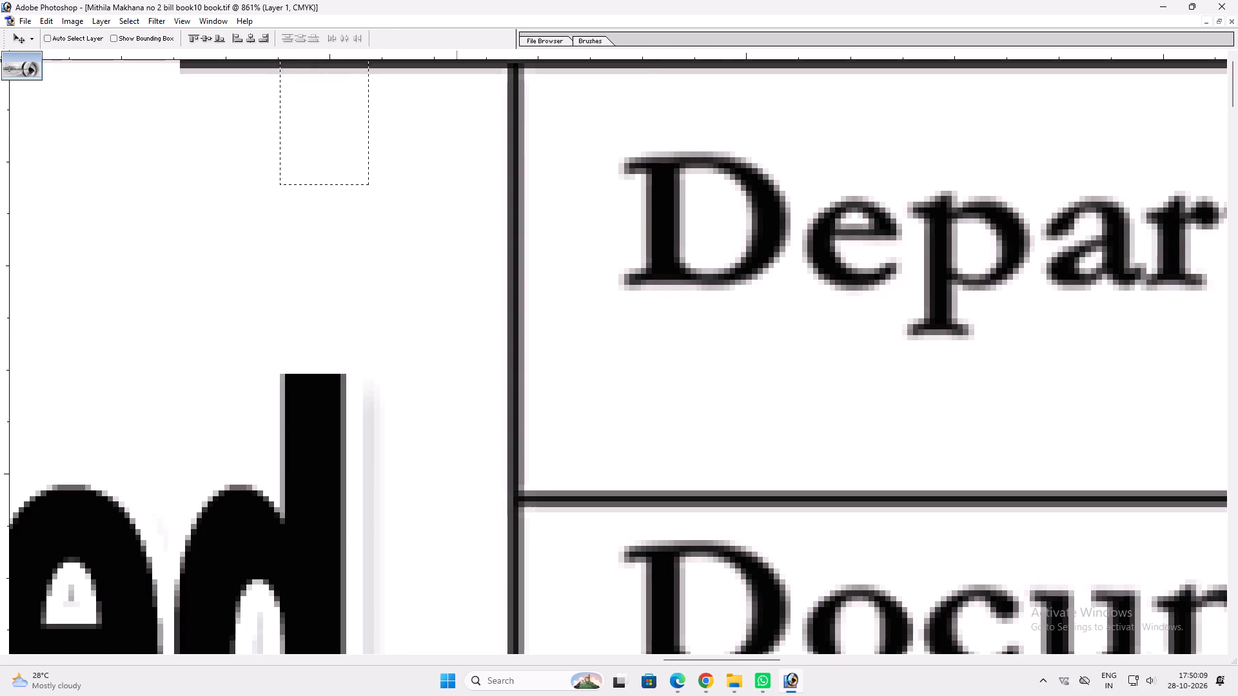
pyautogui.hotkey('ctrl', 't')
pyautogui.press('space')
pyautogui.press('space')
pyautogui.press('space')
pyautogui.press('space')
pyautogui.rightClick(353, 101)
pyautogui.click(357, 107)
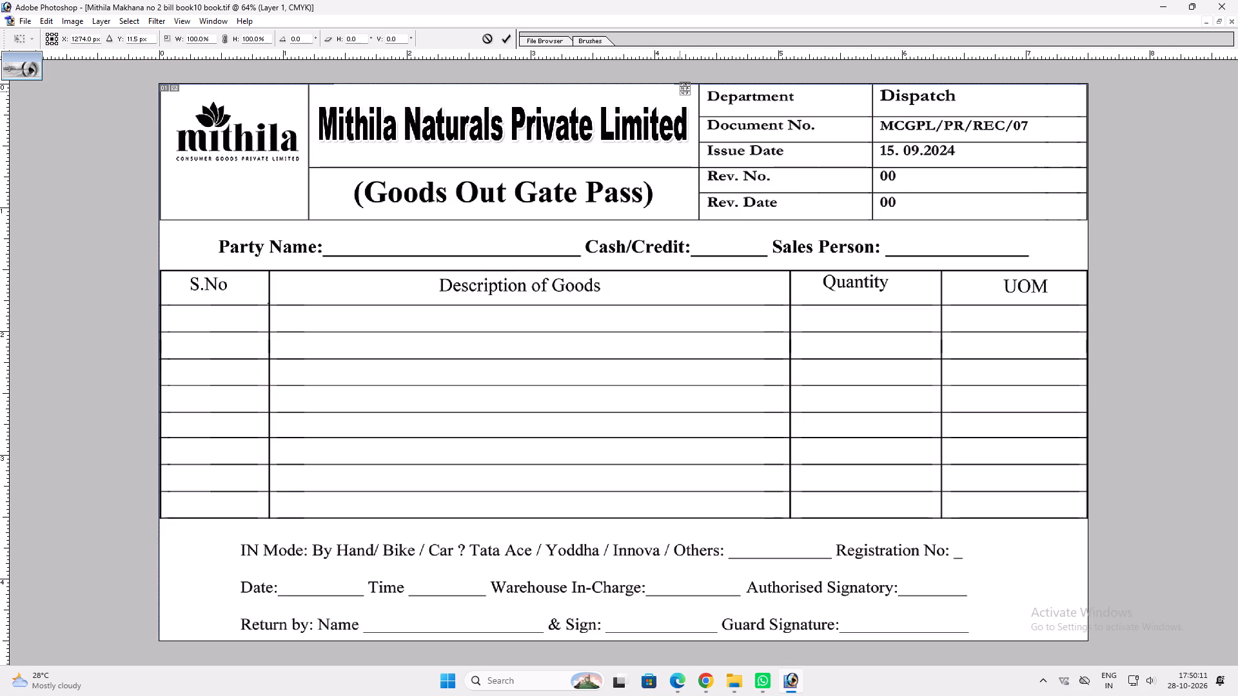
pyautogui.keyDown('shift'); pyautogui.moveTo(678, 88); pyautogui.dragTo(315, 63); pyautogui.keyUp('shift')
pyautogui.press('Return')
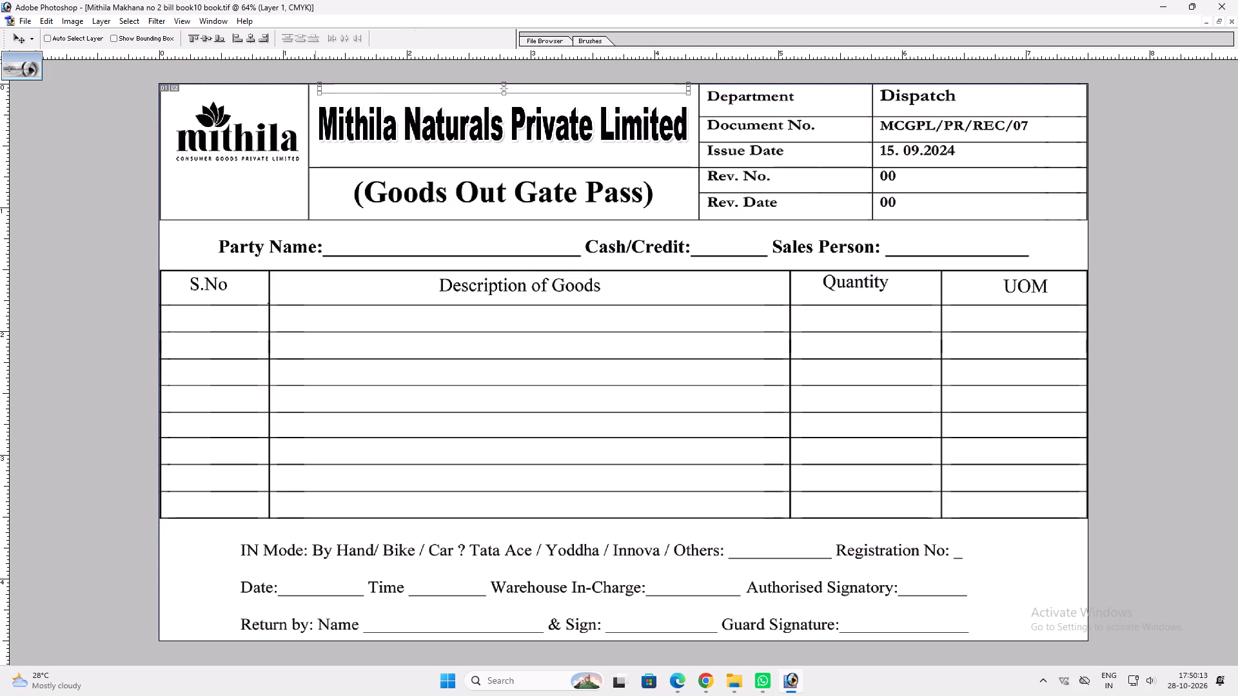
pyautogui.hotkey('ctrl', 'd')
# Examine the top border above the start of the company name up close, testing a small layer move and undoing it.
pyautogui.press('z')
pyautogui.moveTo(324, 65); pyautogui.dragTo(398, 109)
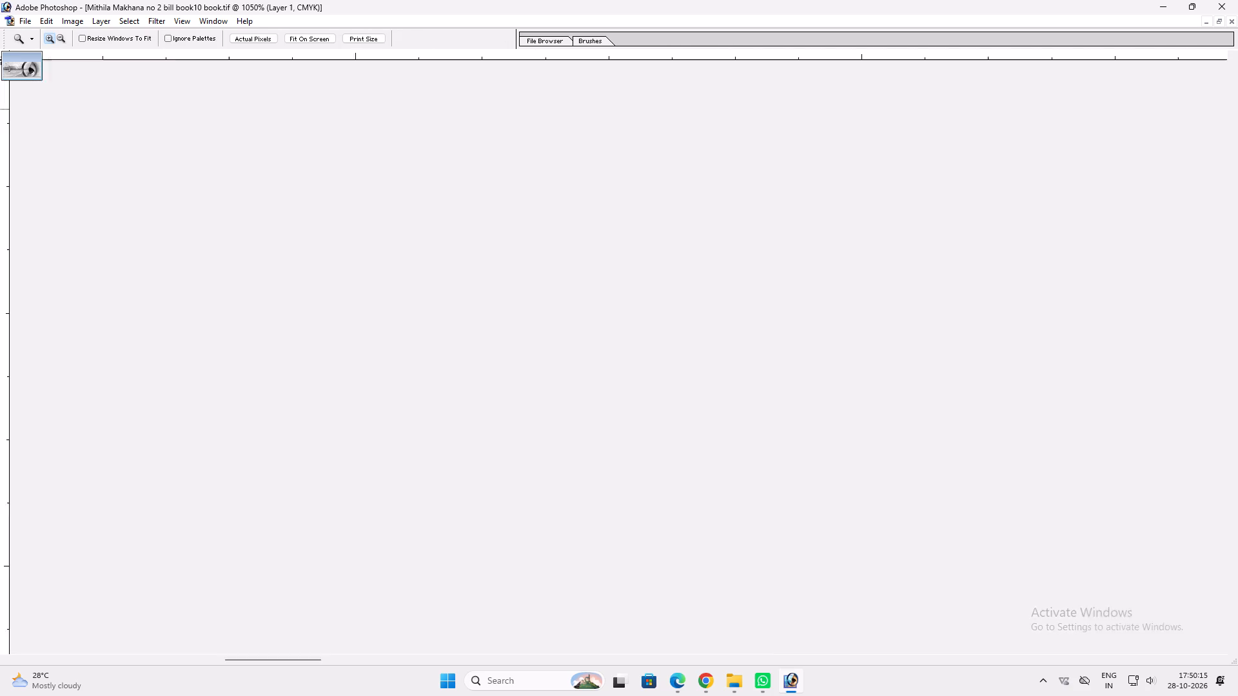
pyautogui.press('v')
pyautogui.press('space')
pyautogui.moveTo(275, 127); pyautogui.dragTo(433, 209)
pyautogui.press('v')
pyautogui.rightClick(273, 66)
pyautogui.click(279, 72)
pyautogui.moveTo(281, 73); pyautogui.dragTo(287, 90)
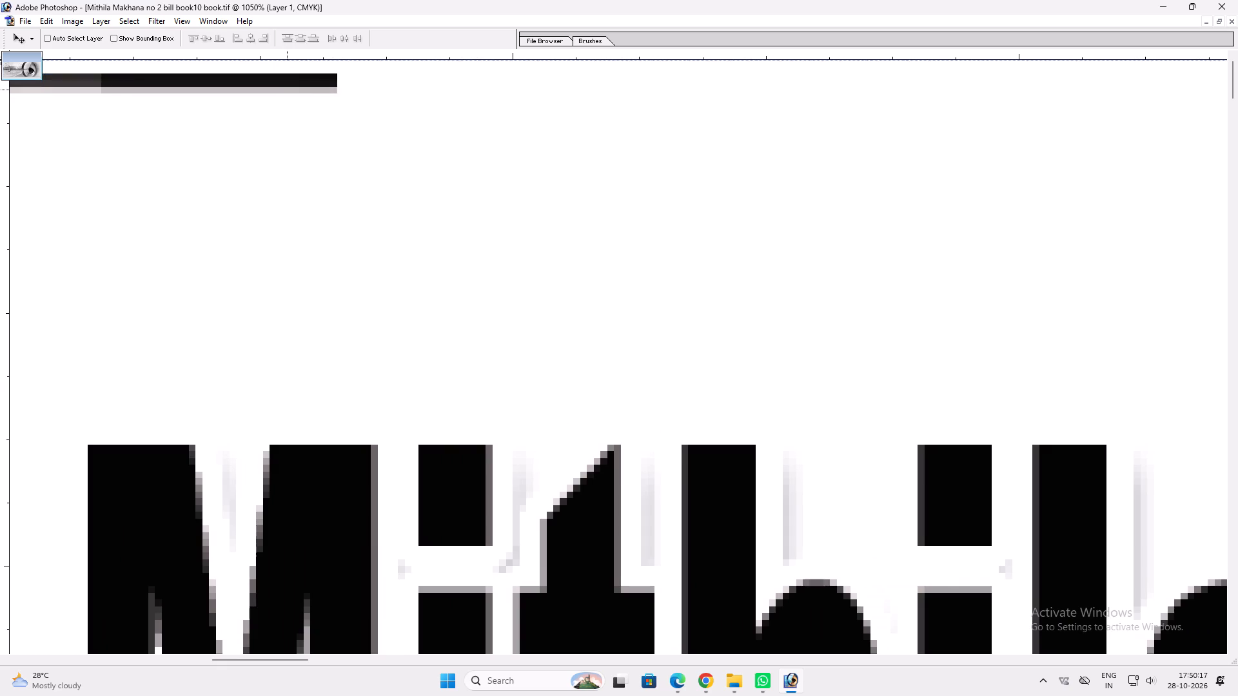
pyautogui.hotkey('ctrl', 'z')
pyautogui.press('space')
pyautogui.rightClick(286, 86)
pyautogui.click(292, 92)
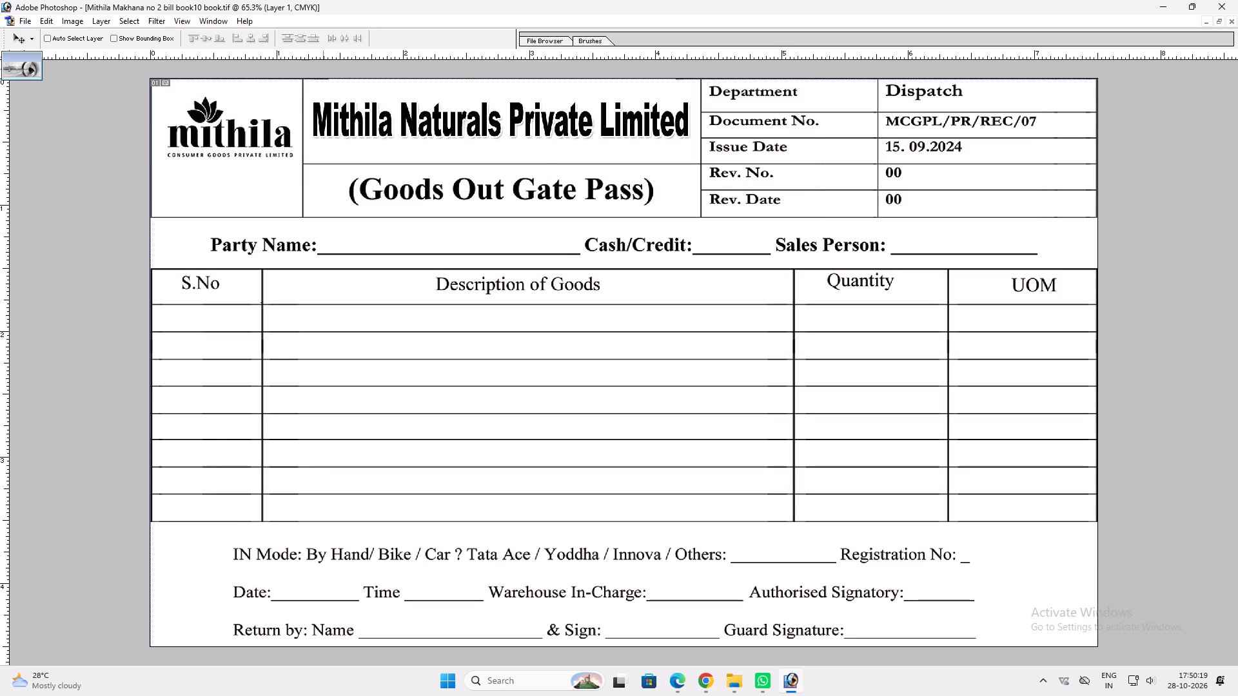
# Stretch a small top-edge strip above the start of the company name rightward to the Department column, and deselect.
pyautogui.press('m')
pyautogui.moveTo(319, 74); pyautogui.dragTo(324, 83)
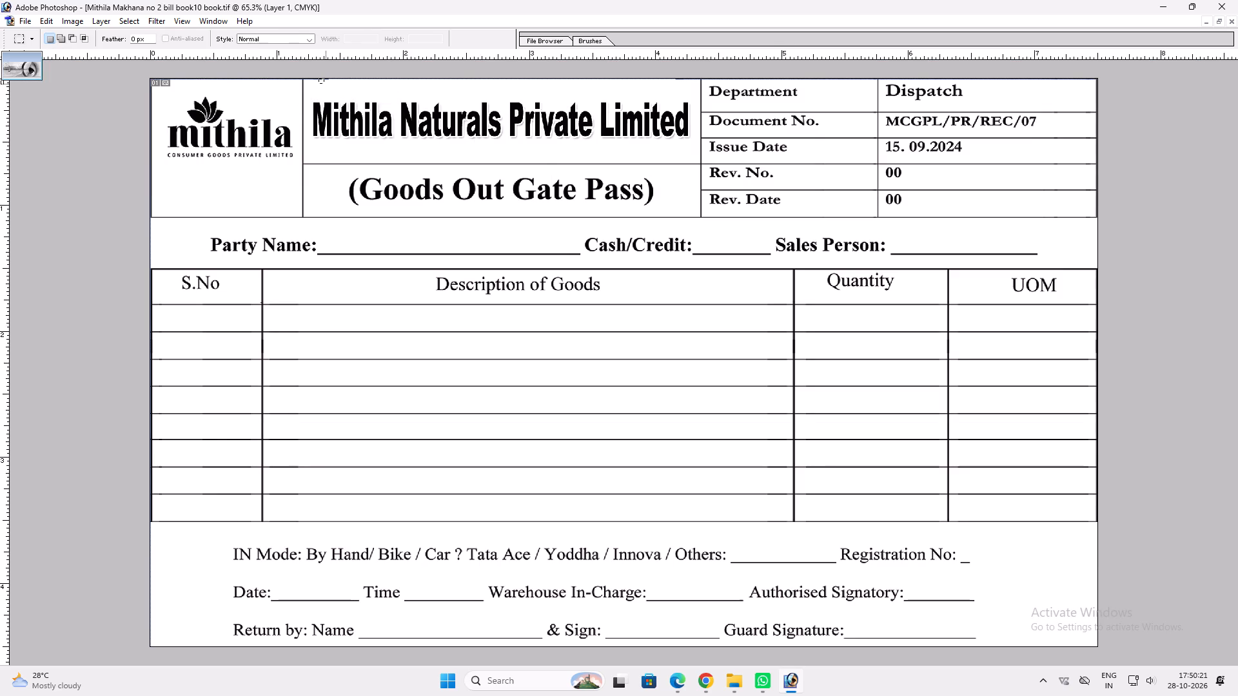
pyautogui.hotkey('ctrl', 't')
pyautogui.moveTo(327, 81); pyautogui.dragTo(682, 81)
pyautogui.hotkey('ctrl', 'Return')
pyautogui.hotkey('ctrl', 'd')
# Examine the top border beside the Department cell up close, testing a small downward layer move and undoing it.
pyautogui.press('z')
pyautogui.moveTo(640, 69); pyautogui.dragTo(741, 120)
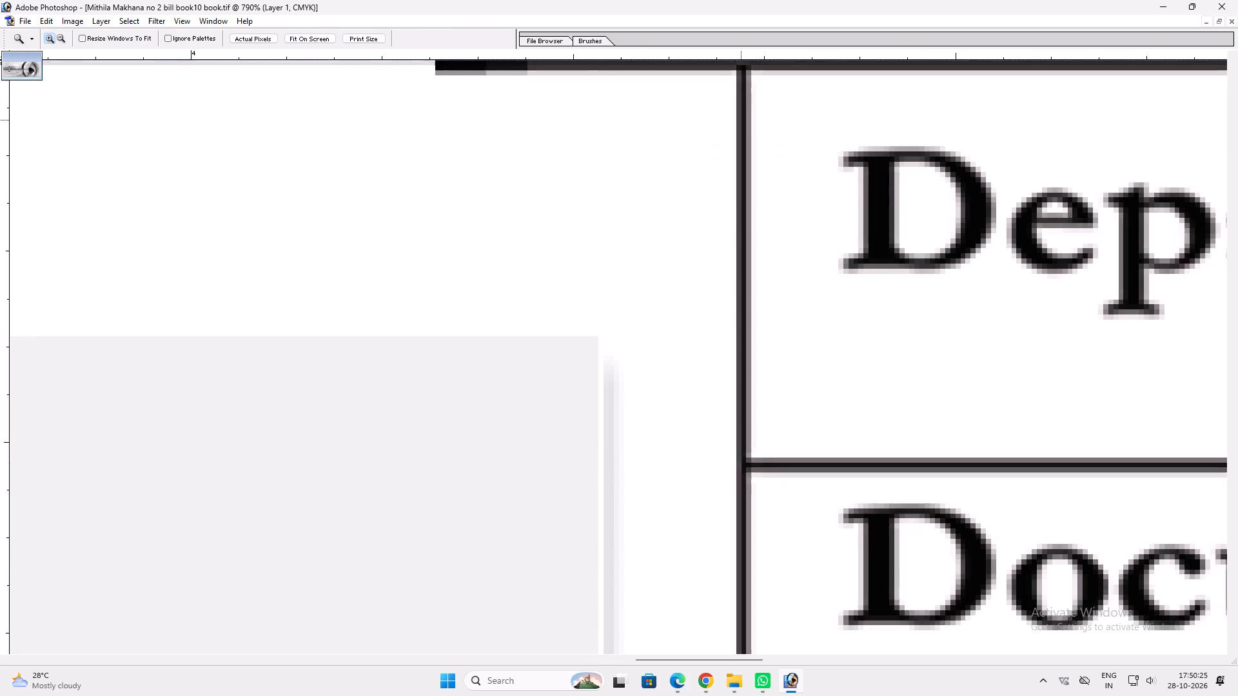
pyautogui.press('v')
pyautogui.press('space')
pyautogui.press('space')
pyautogui.press('space')
pyautogui.moveTo(649, 99); pyautogui.dragTo(671, 293)
pyautogui.press('v')
pyautogui.keyDown('ctrl'); pyautogui.click(567, 64); pyautogui.keyUp('ctrl')
pyautogui.moveTo(567, 64); pyautogui.dragTo(571, 92)
pyautogui.hotkey('ctrl', 'z')
pyautogui.press('space')
pyautogui.press('space')
pyautogui.press('space')
pyautogui.rightClick(567, 92)
pyautogui.moveTo(575, 95); pyautogui.dragTo(589, 101)
pyautogui.press('v')
pyautogui.click(674, 80)
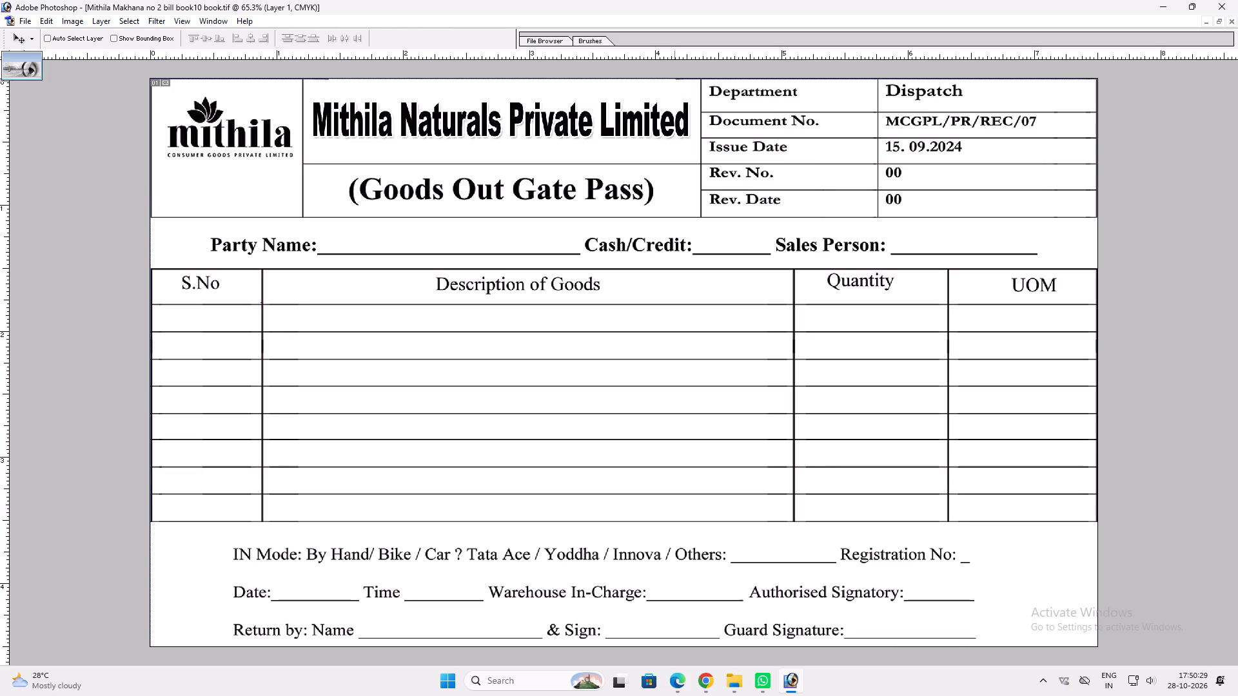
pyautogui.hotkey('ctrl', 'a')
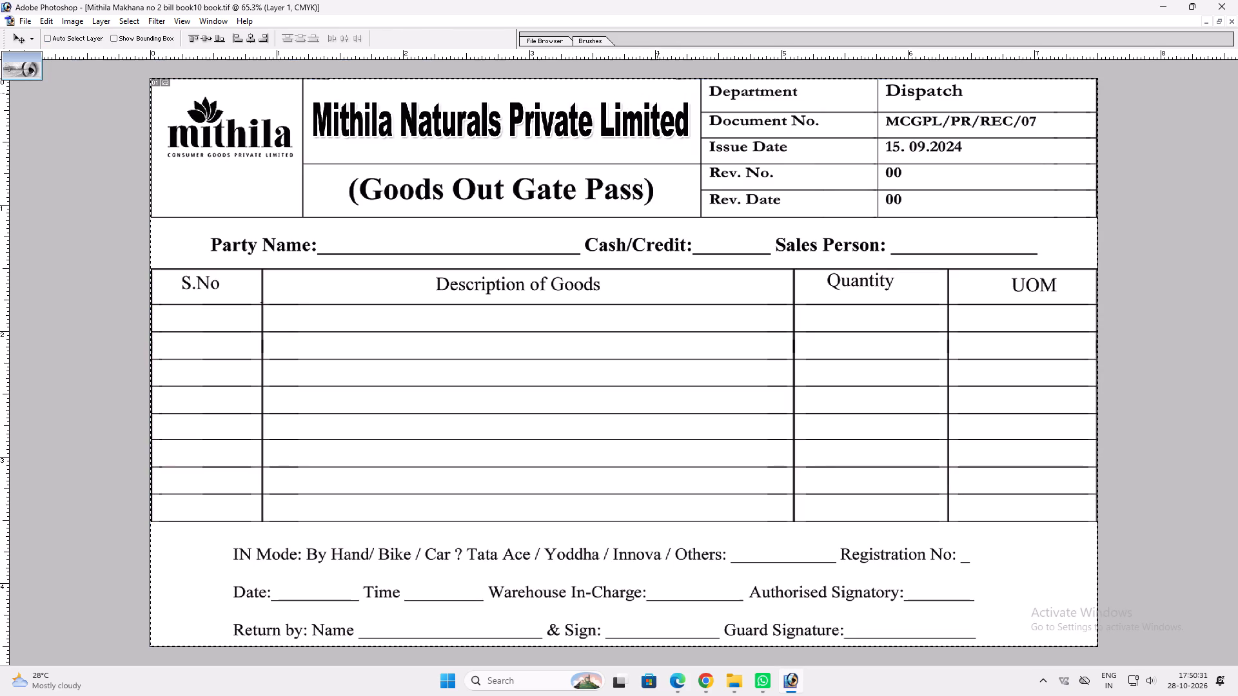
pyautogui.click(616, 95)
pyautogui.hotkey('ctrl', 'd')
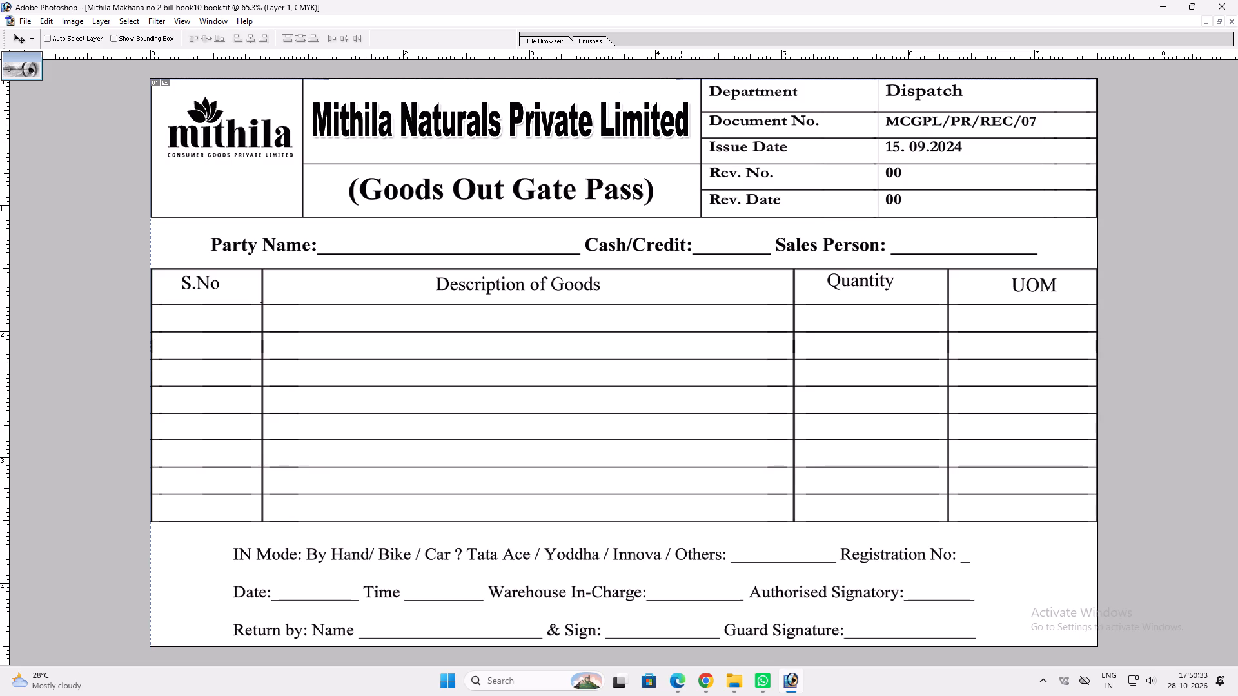
# Stretch a thin top-edge strip near the Department cell leftward across the top of the company-name cell, and deselect.
pyautogui.press('m')
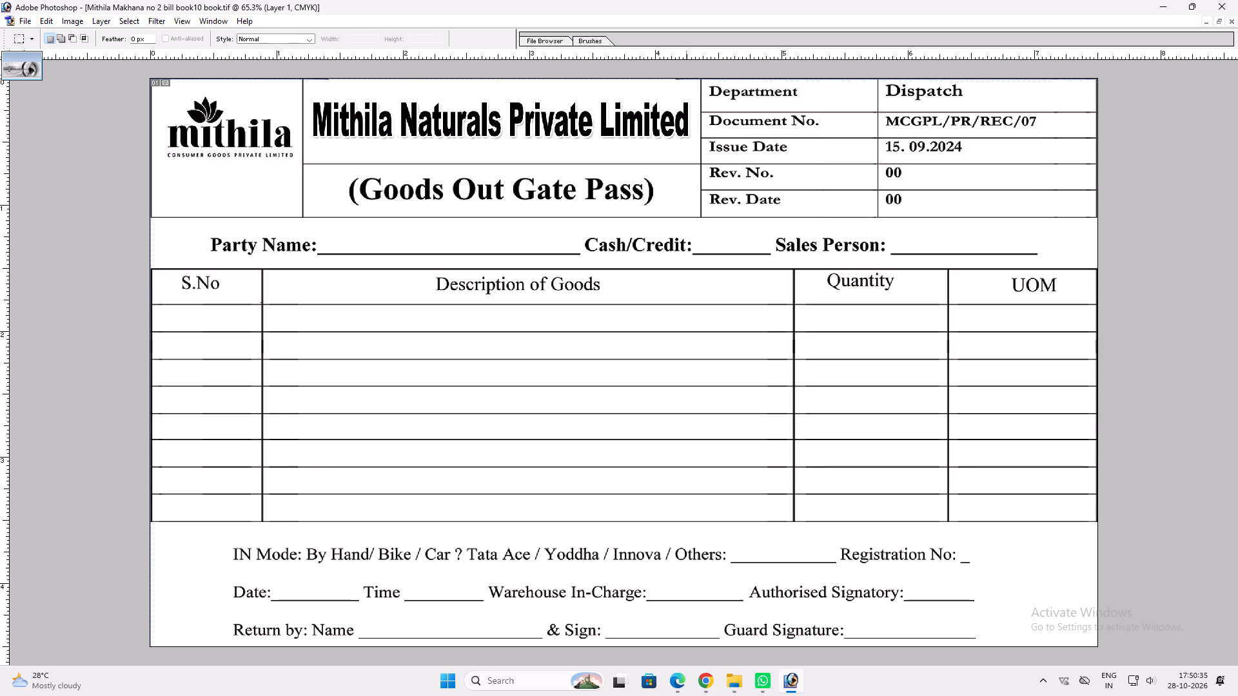
pyautogui.moveTo(686, 75); pyautogui.dragTo(691, 83)
pyautogui.hotkey('ctrl', 't')
pyautogui.moveTo(686, 81); pyautogui.dragTo(528, 72)
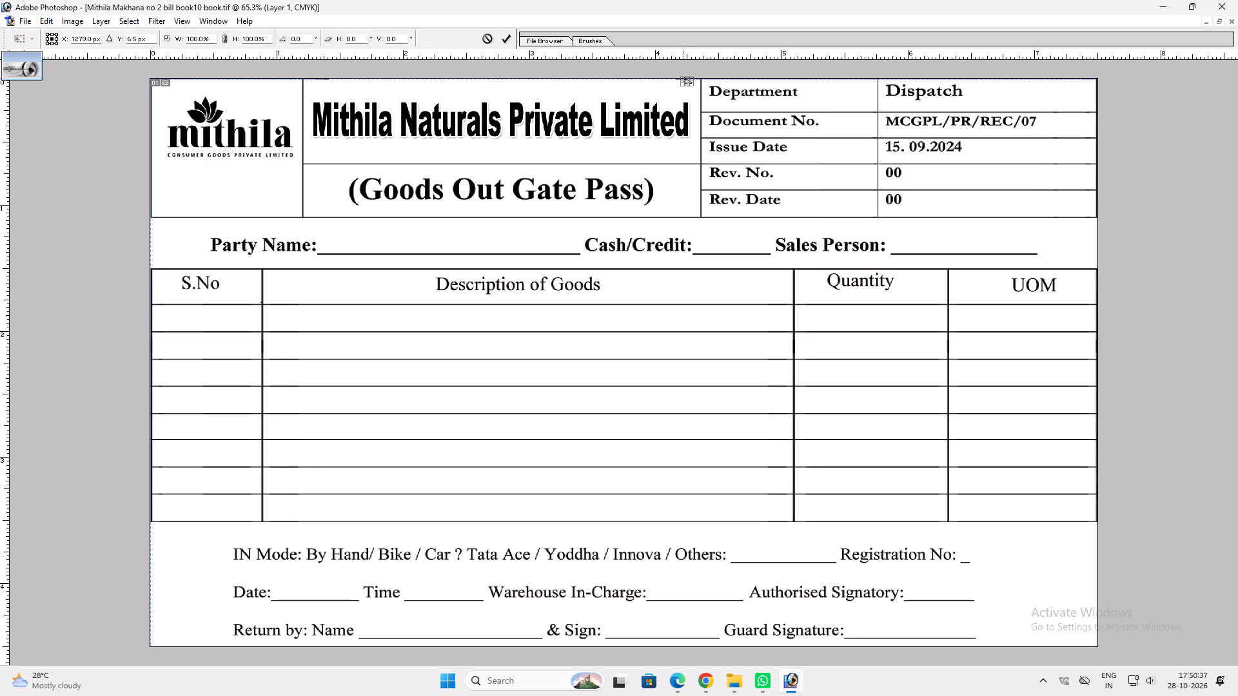
pyautogui.moveTo(528, 72); pyautogui.dragTo(320, 72)
pyautogui.press('Return')
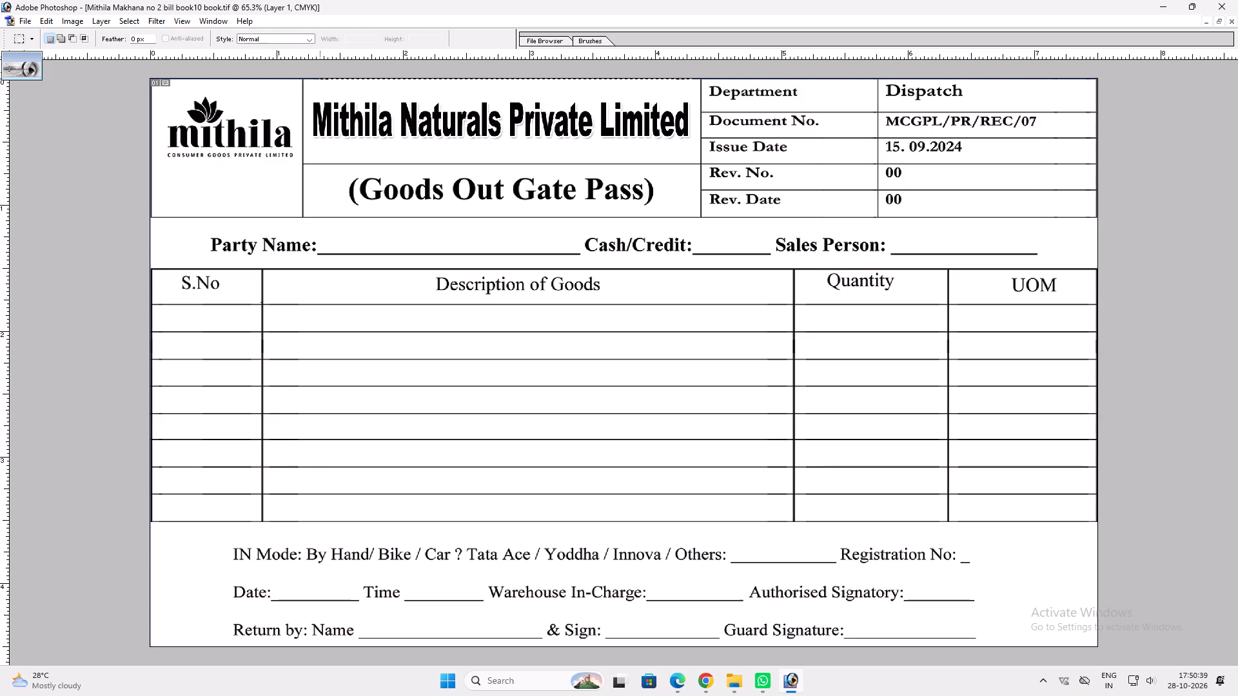
pyautogui.hotkey('ctrl', 'd')
# Examine the top border above the start of the company name up close.
pyautogui.press('z')
pyautogui.moveTo(306, 70); pyautogui.dragTo(375, 99)
pyautogui.press('v')
pyautogui.press('space')
pyautogui.press('space')
pyautogui.press('space')
pyautogui.press('space')
pyautogui.press('space')
pyautogui.press('space')
pyautogui.press('space')
pyautogui.press('space')
pyautogui.press('space')
pyautogui.press('space')
pyautogui.press('space')
pyautogui.moveTo(380, 101); pyautogui.dragTo(424, 258)
pyautogui.rightClick(442, 140)
pyautogui.moveTo(461, 144); pyautogui.dragTo(469, 146)
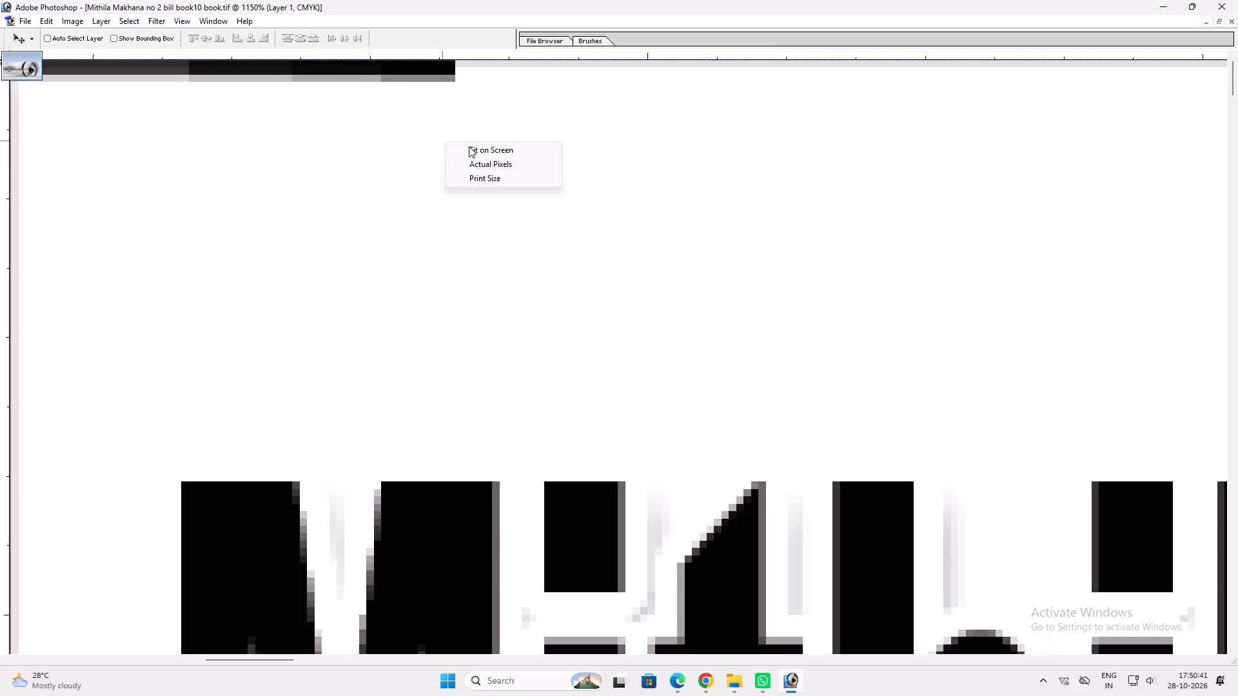
pyautogui.moveTo(469, 146); pyautogui.dragTo(471, 147)
# Stroke the whole page's edge with a 10 px centred border on a new layer, and bring that layer to the front.
pyautogui.press('v')
pyautogui.hotkey('ctrl', 'a')
pyautogui.hotkey('alt', 'l')
pyautogui.hotkey('alt', 'w')
pyautogui.hotkey('alt', 'l')
pyautogui.hotkey('alt', 'e')
pyautogui.press('s')
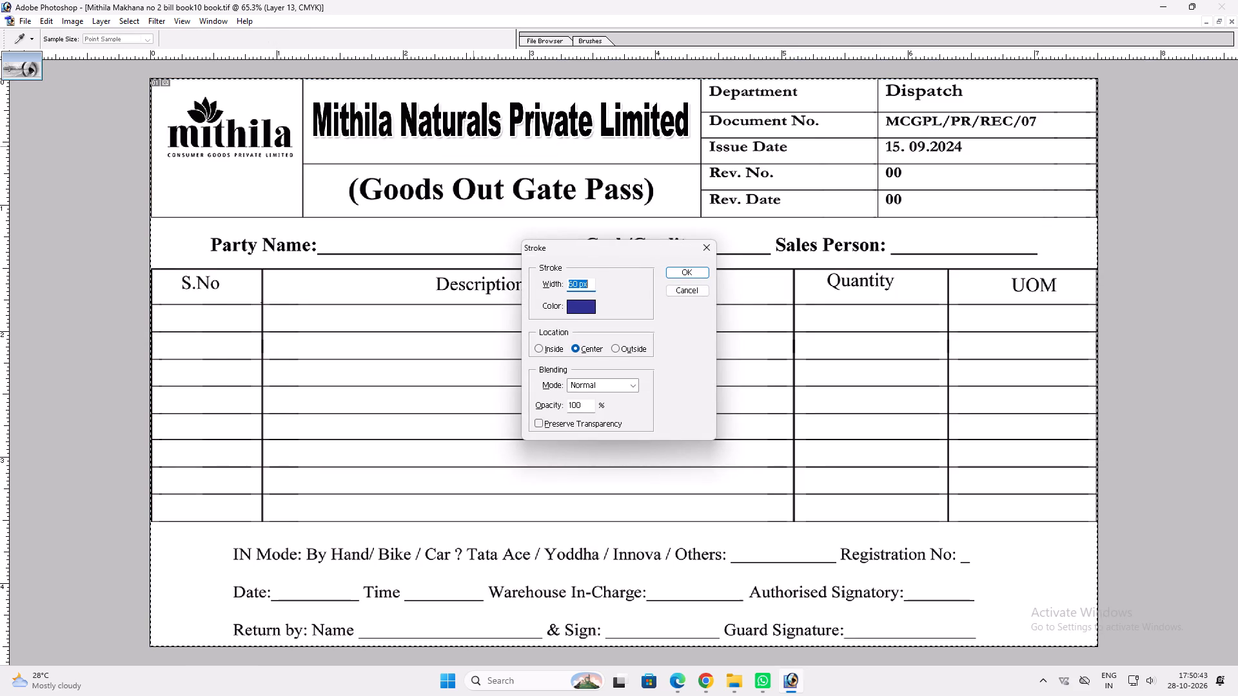
pyautogui.press('1')
pyautogui.press('0')
pyautogui.press('Return')
pyautogui.hotkey('ctrl', 'd')
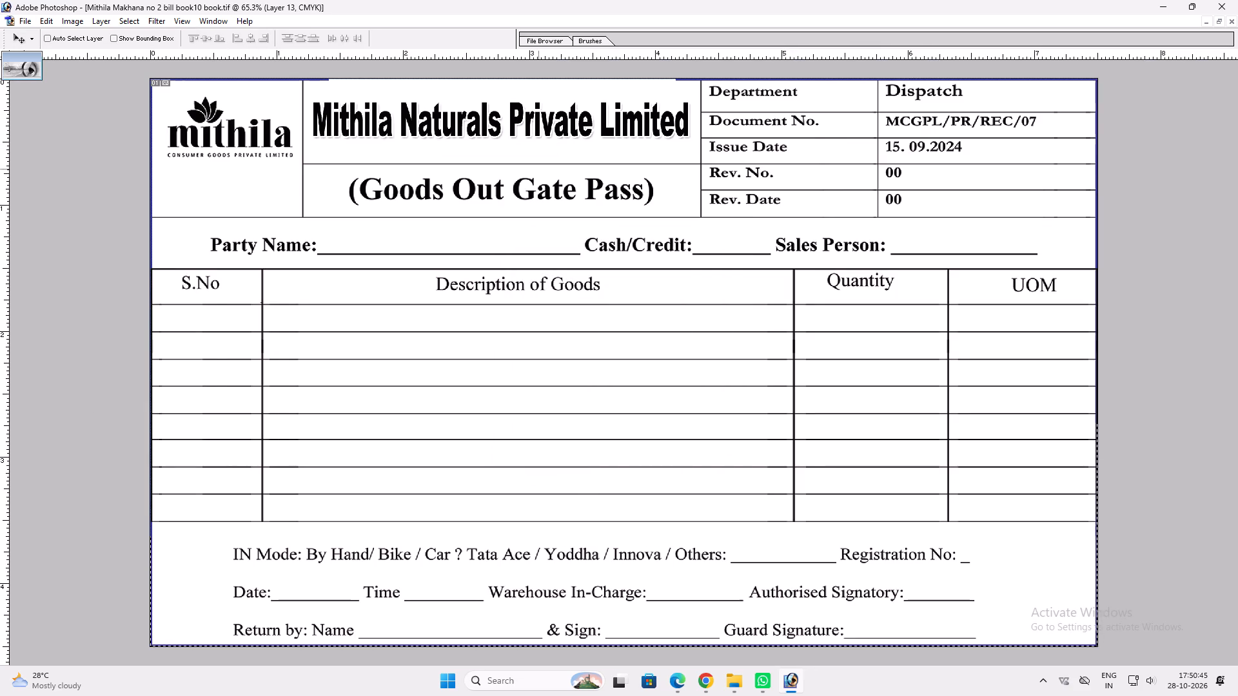
pyautogui.hotkey('ctrl', 'shift', ']')
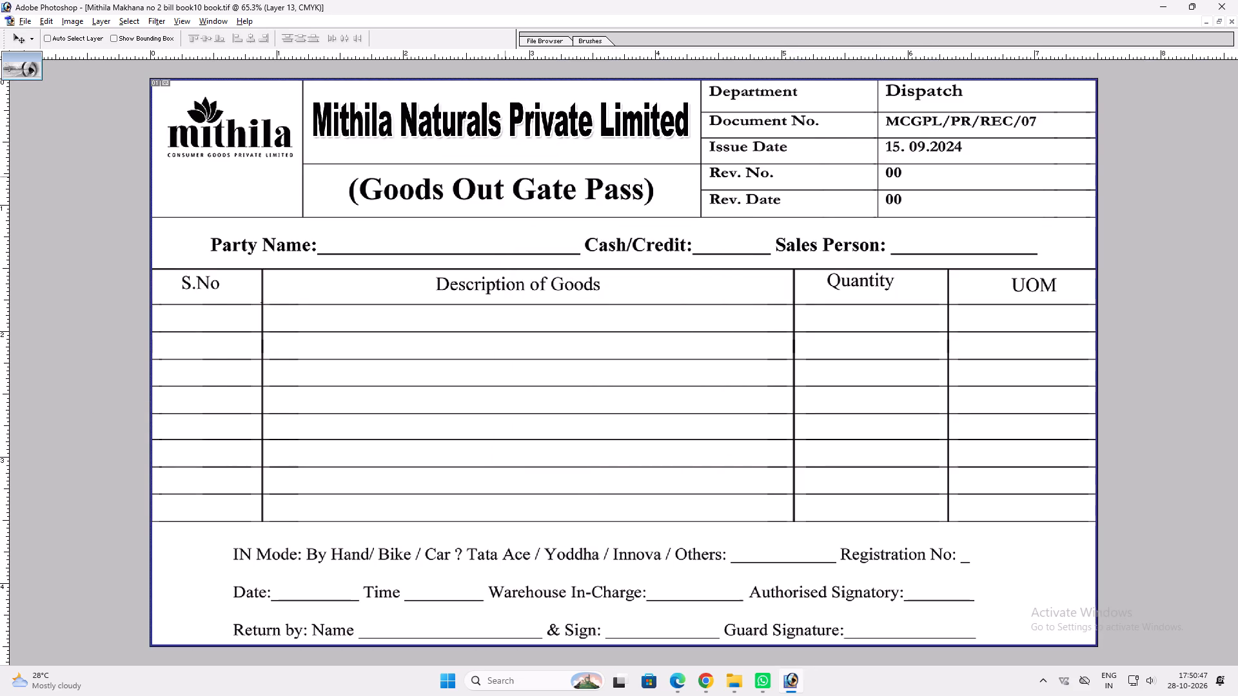
# Recolour the page's outer border layer black with a Color Overlay layer style.
pyautogui.hotkey('alt', 'l')
pyautogui.hotkey('alt', 'y')
pyautogui.press('n')
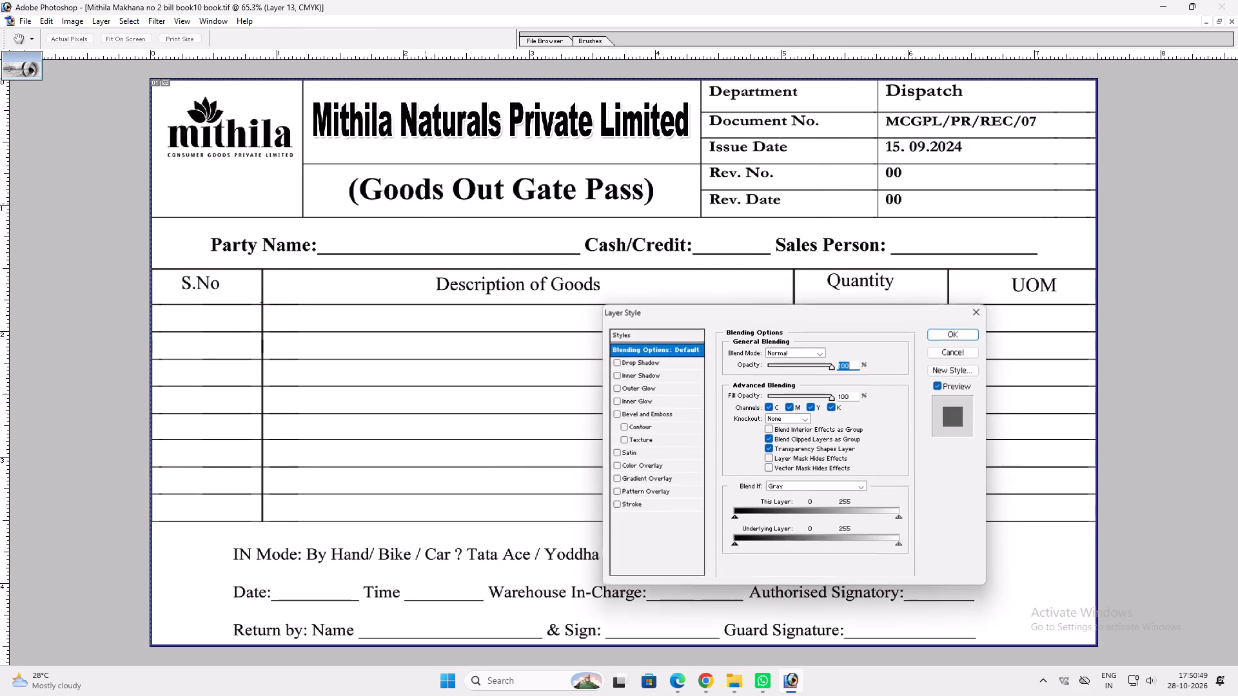
pyautogui.click(667, 468)
pyautogui.click(839, 343)
pyautogui.click(840, 347)
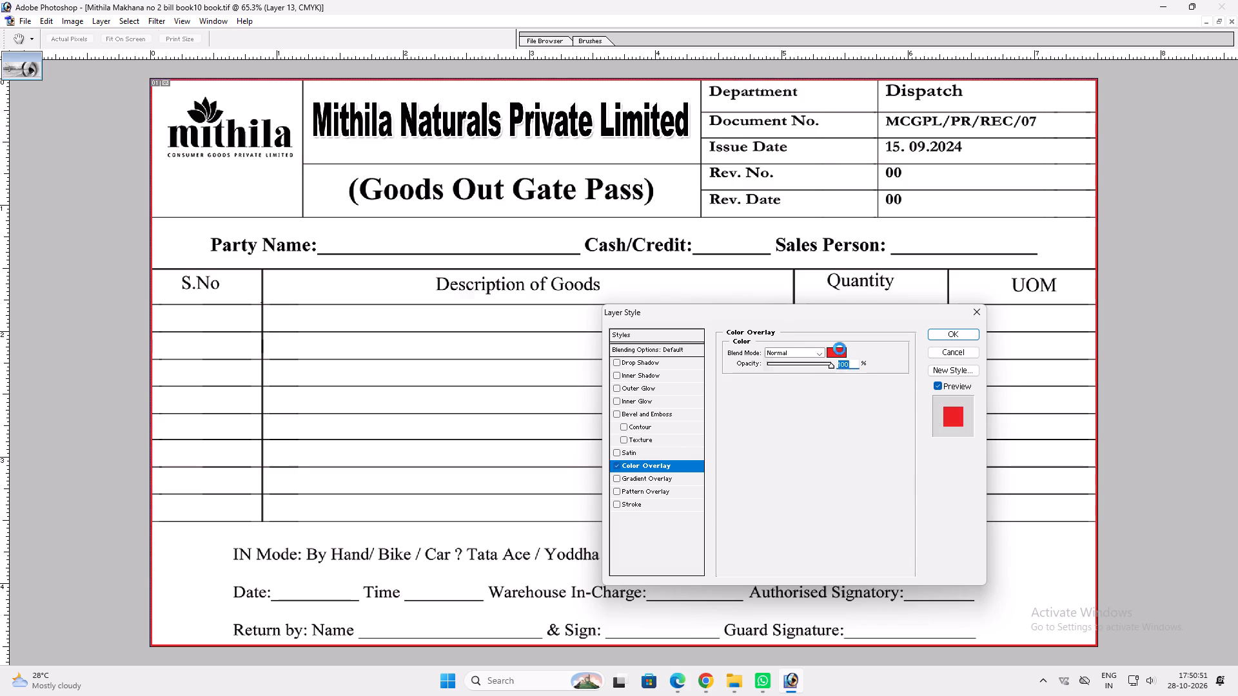
pyautogui.moveTo(560, 424); pyautogui.dragTo(811, 525)
pyautogui.press('Return')
pyautogui.press('Return')
pyautogui.press('v')
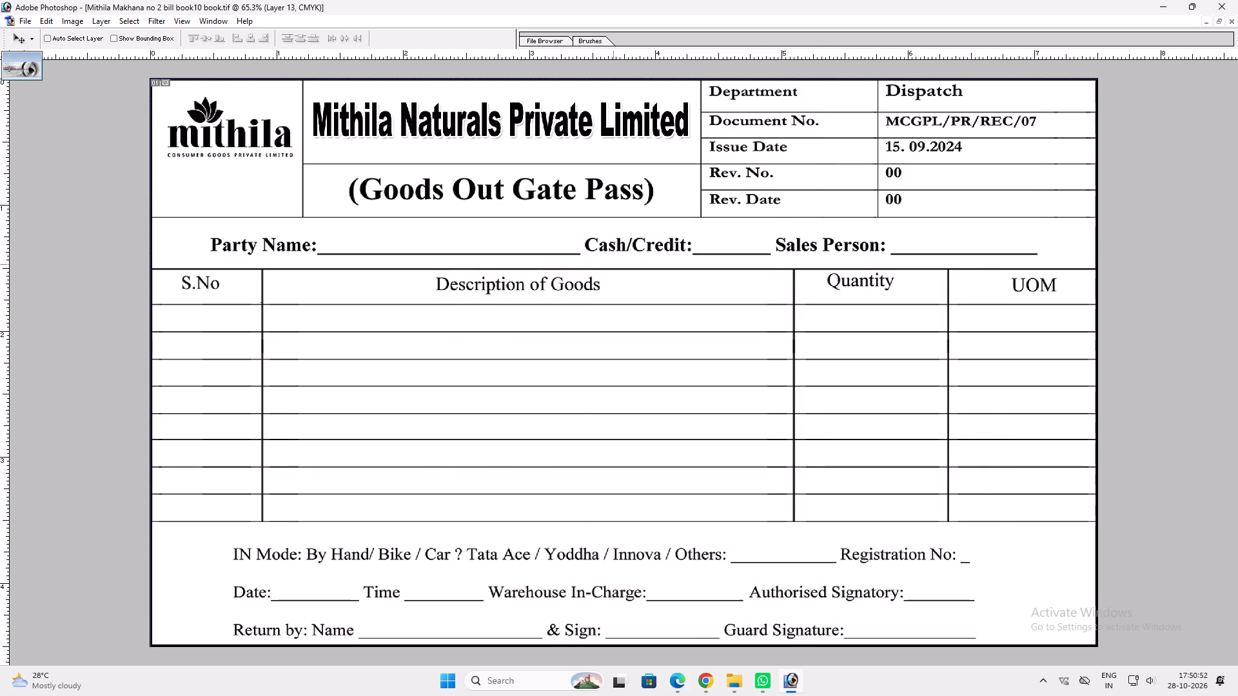
# Merge all visible layers of the gate pass into one.
pyautogui.hotkey('ctrl', 'shift', 'e')
# Copy the merged gate pass into the blank 11 x 14 inch page document and place its top edge on the horizontal guide.
pyautogui.press('f')
pyautogui.press('f')
pyautogui.press('f')
pyautogui.press('v')
pyautogui.press('v')
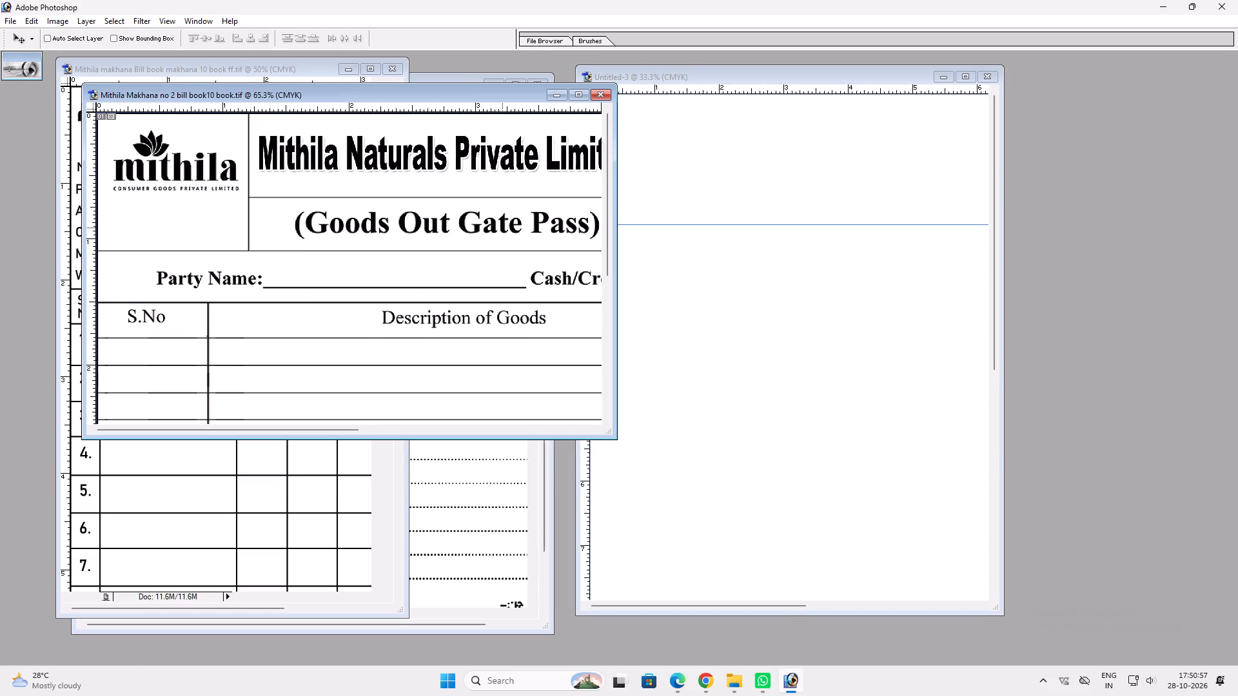
pyautogui.moveTo(485, 237); pyautogui.dragTo(800, 250)
pyautogui.press('v')
pyautogui.click(970, 71)
pyautogui.press('v')
pyautogui.press('v')
pyautogui.moveTo(762, 277); pyautogui.dragTo(820, 307)
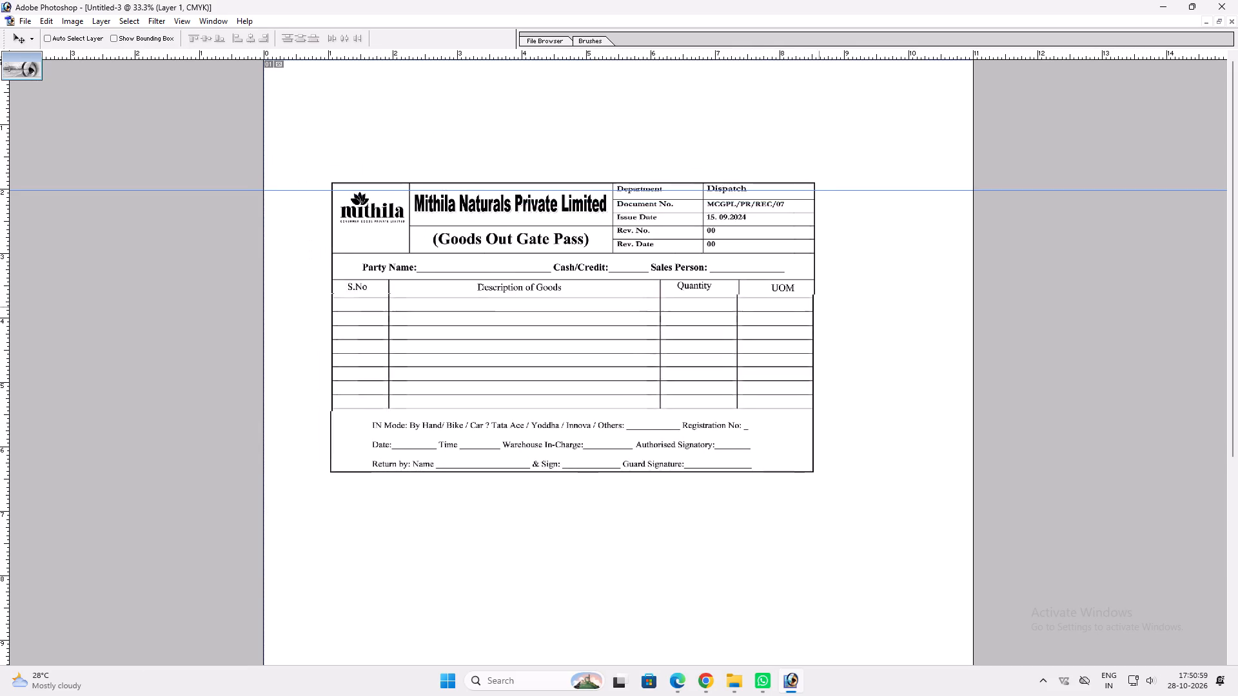
pyautogui.moveTo(820, 307); pyautogui.dragTo(834, 312)
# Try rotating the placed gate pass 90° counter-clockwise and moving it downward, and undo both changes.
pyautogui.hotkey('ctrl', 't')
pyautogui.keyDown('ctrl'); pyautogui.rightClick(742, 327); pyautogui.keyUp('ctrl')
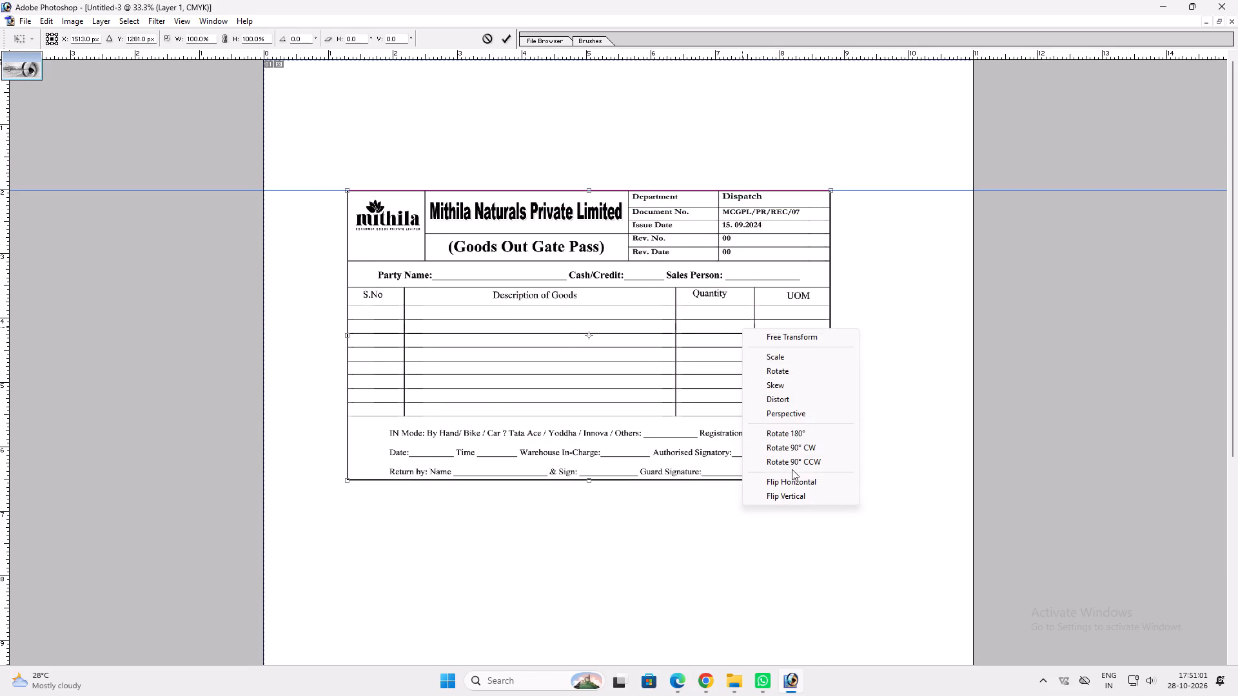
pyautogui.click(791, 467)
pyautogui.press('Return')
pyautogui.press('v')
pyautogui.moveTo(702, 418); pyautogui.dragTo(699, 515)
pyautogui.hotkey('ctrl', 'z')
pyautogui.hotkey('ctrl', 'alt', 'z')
# Centre the gate pass horizontally on the page and deselect.
pyautogui.press('space')
pyautogui.rightClick(649, 385)
pyautogui.moveTo(665, 391); pyautogui.dragTo(673, 394)
pyautogui.hotkey('ctrl', 'a')
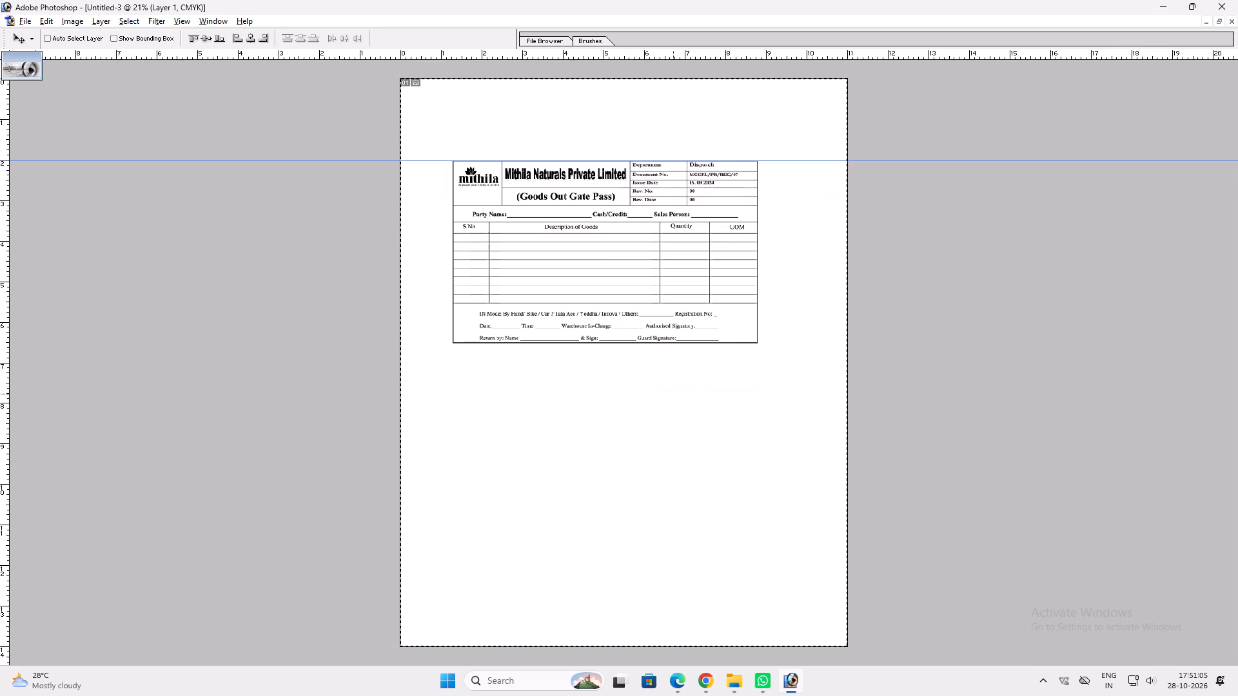
pyautogui.hotkey('alt', 'l')
pyautogui.hotkey('alt', 'i')
pyautogui.hotkey('alt', 'h')
pyautogui.hotkey('ctrl', 'd')
# Duplicate the gate pass straight down, leaving a small gap beneath the first one.
pyautogui.keyDown('alt'); pyautogui.keyDown('shift'); pyautogui.moveTo(629, 295); pyautogui.dragTo(634, 461); pyautogui.keyUp('shift'); pyautogui.keyUp('alt')
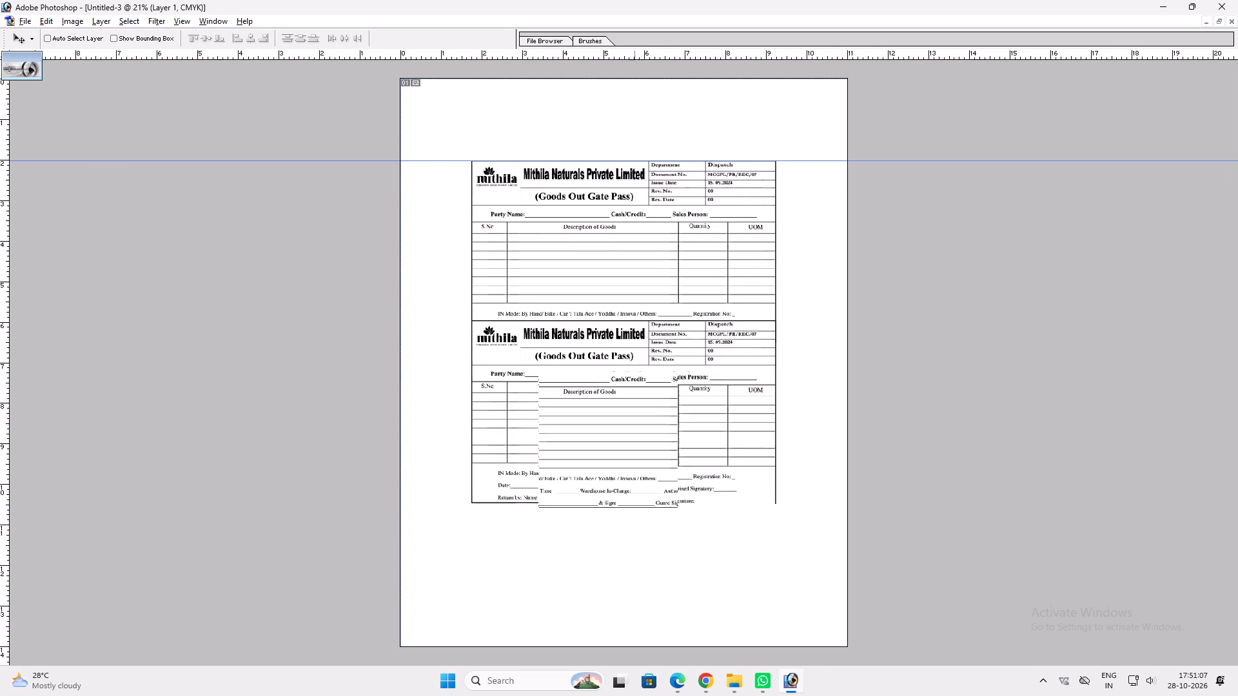
pyautogui.keyDown('alt'); pyautogui.keyDown('shift'); pyautogui.moveTo(634, 461); pyautogui.dragTo(633, 486); pyautogui.keyUp('shift'); pyautogui.keyUp('alt')
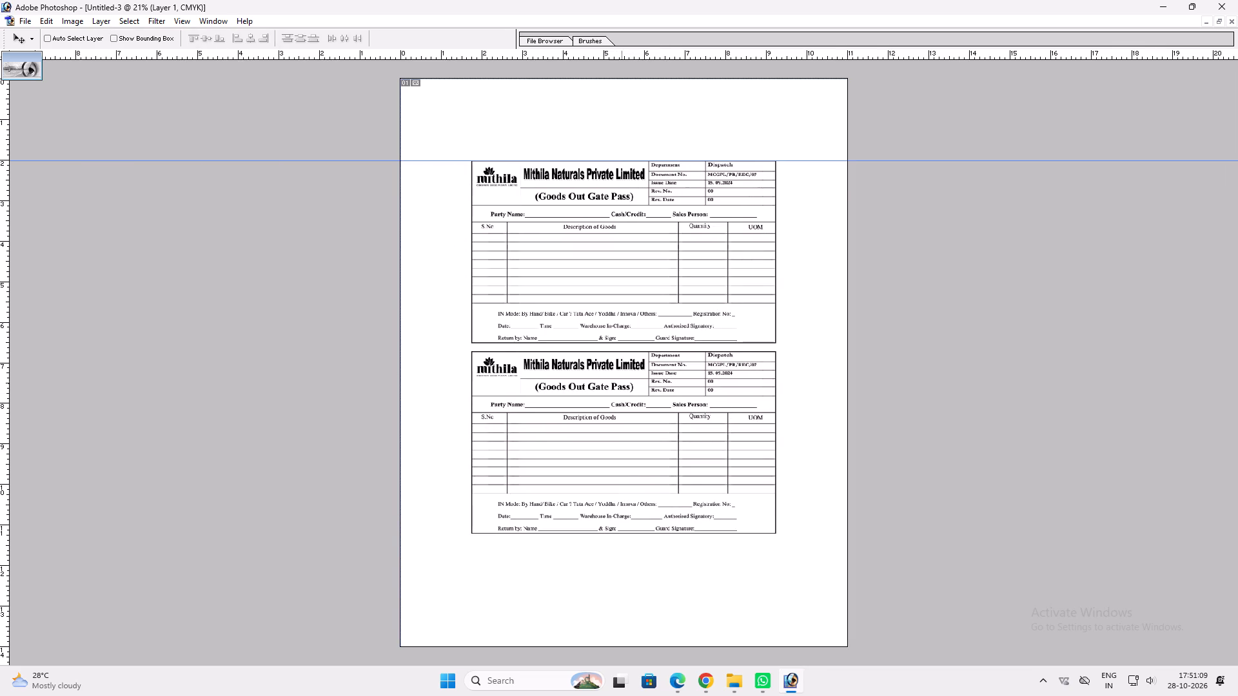
# Check the image size of the Goods Out Gate Pass file and return to the two-form page.
pyautogui.hotkey('ctrl', 'Tab')
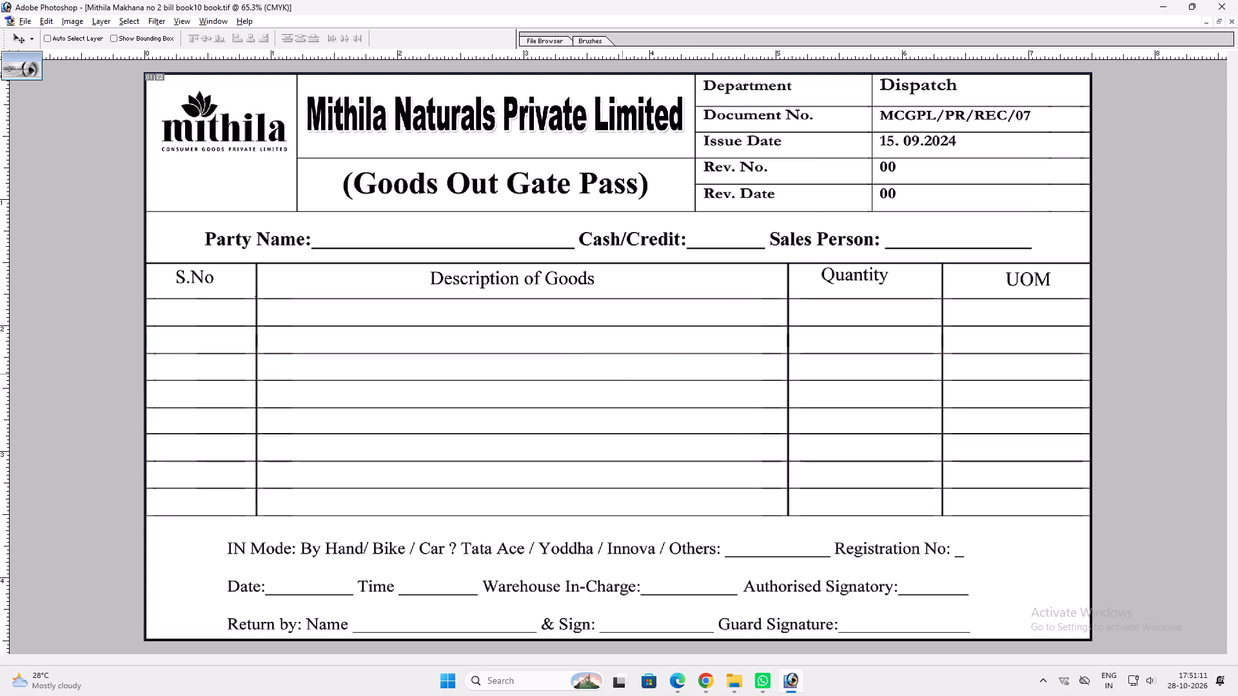
pyautogui.hotkey('alt', 'i')
pyautogui.hotkey('alt', 'i')
pyautogui.press('Tab')
pyautogui.press('Tab')
pyautogui.press('Return')
pyautogui.hotkey('ctrl', 'Tab')
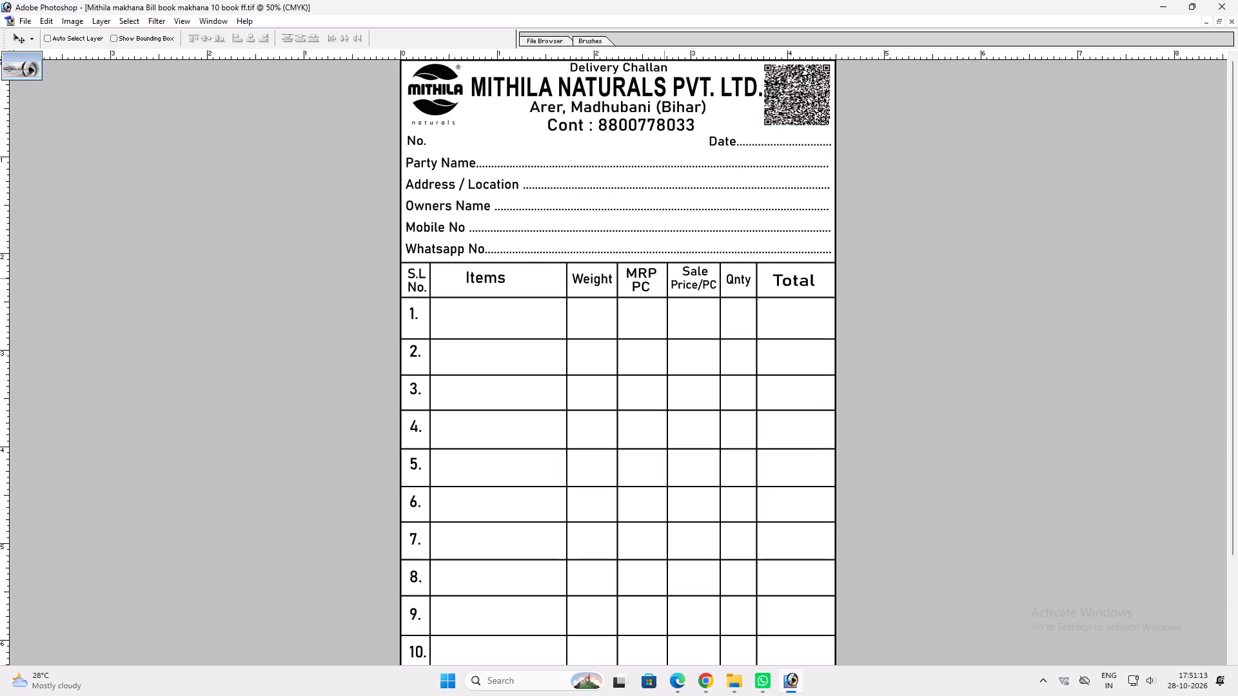
pyautogui.hotkey('ctrl', 'Tab')
pyautogui.hotkey('ctrl', 'Tab')
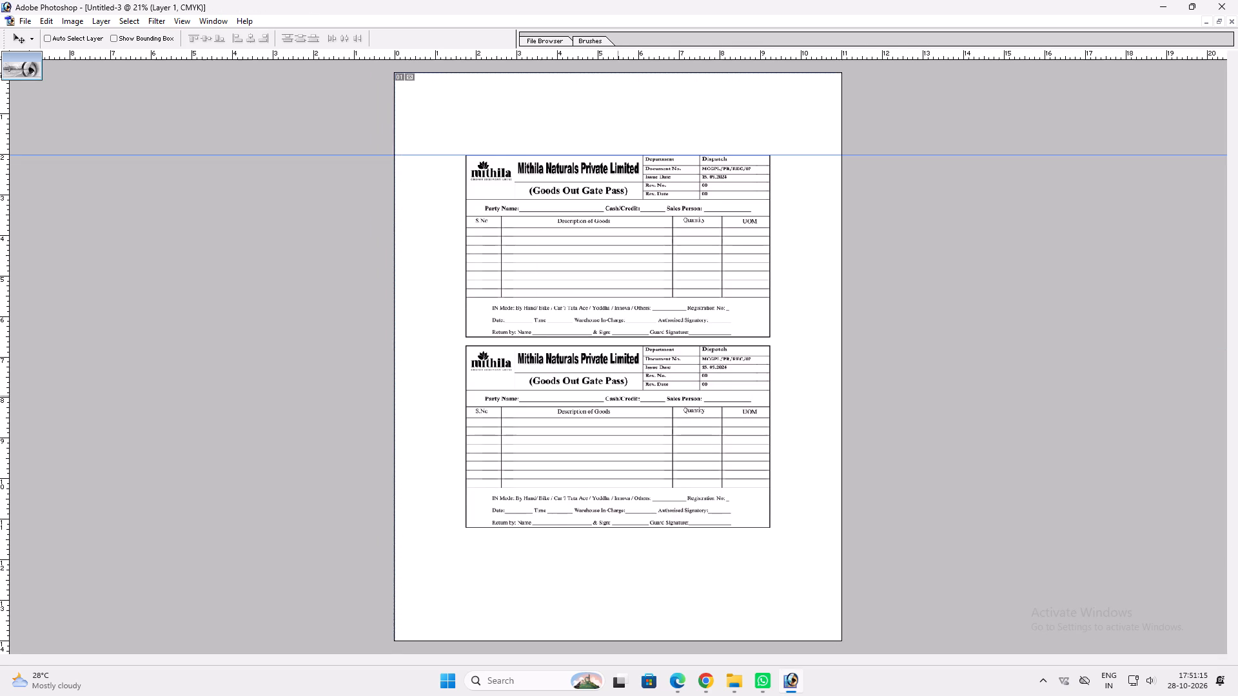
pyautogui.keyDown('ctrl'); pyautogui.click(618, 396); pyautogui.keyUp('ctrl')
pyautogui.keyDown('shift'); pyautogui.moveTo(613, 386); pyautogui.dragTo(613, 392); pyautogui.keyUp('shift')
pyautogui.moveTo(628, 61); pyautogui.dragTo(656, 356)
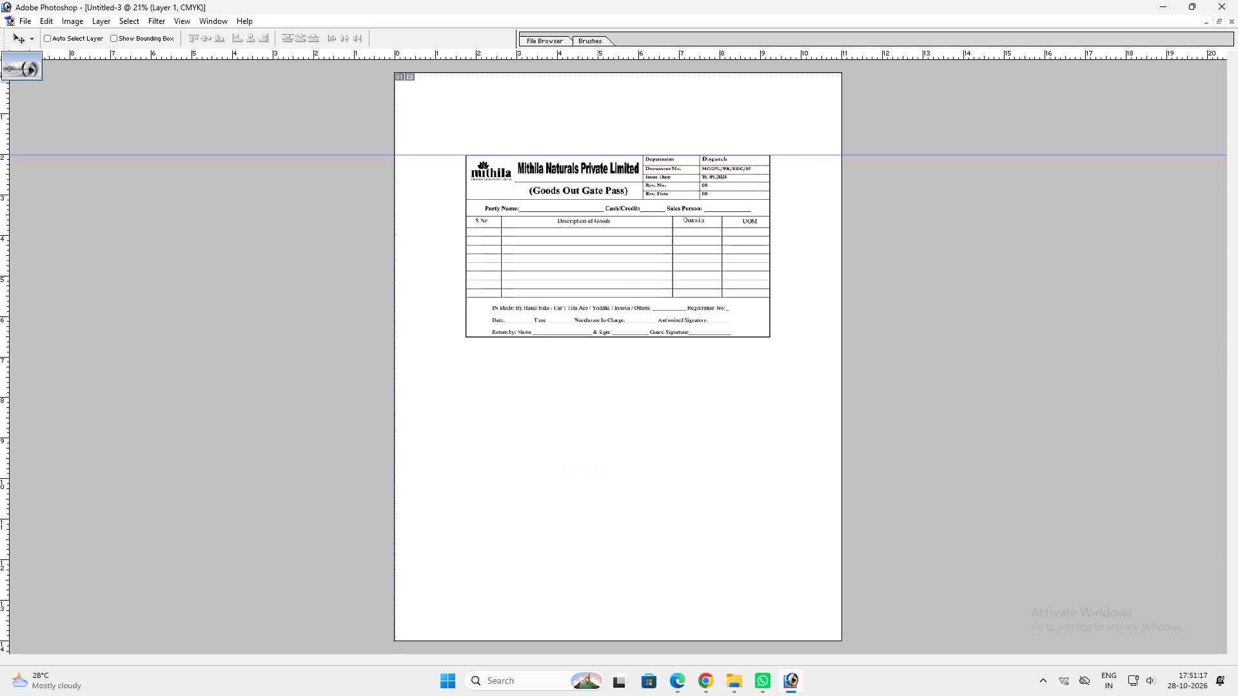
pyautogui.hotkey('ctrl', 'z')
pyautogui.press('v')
# Add a horizontal guide at about 12 inches down the page, below the lower gate pass.
pyautogui.moveTo(598, 55); pyautogui.dragTo(659, 559)
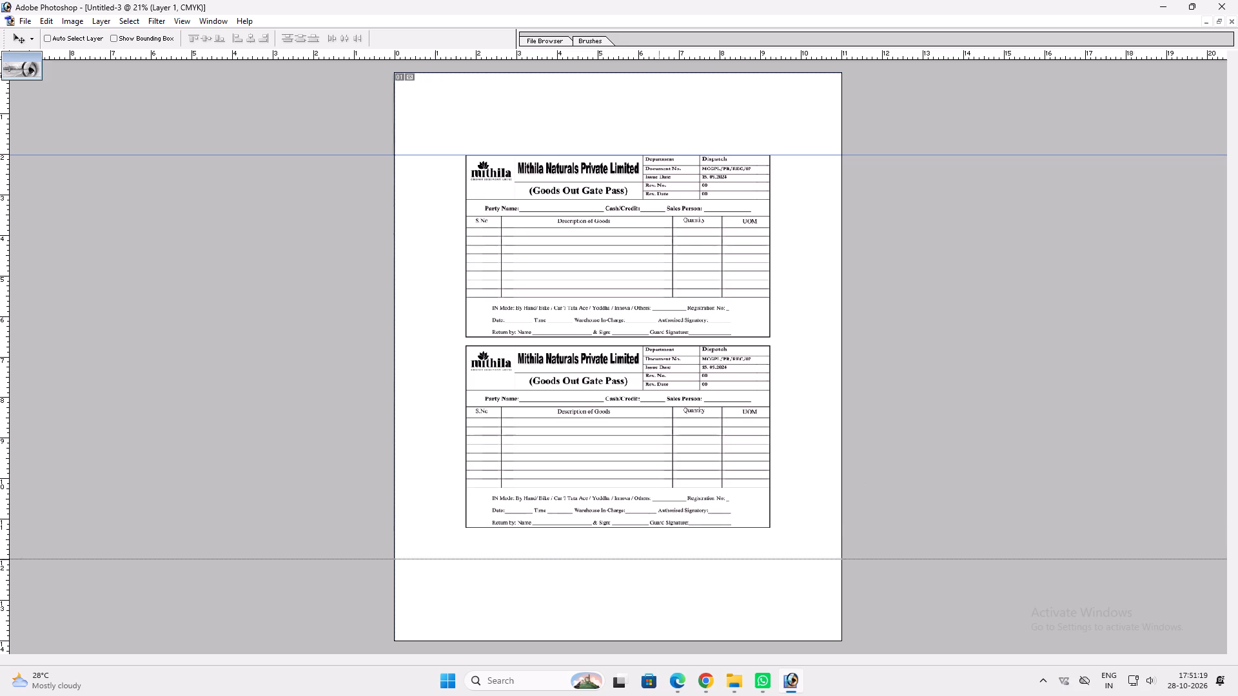
pyautogui.moveTo(659, 559); pyautogui.dragTo(659, 559)
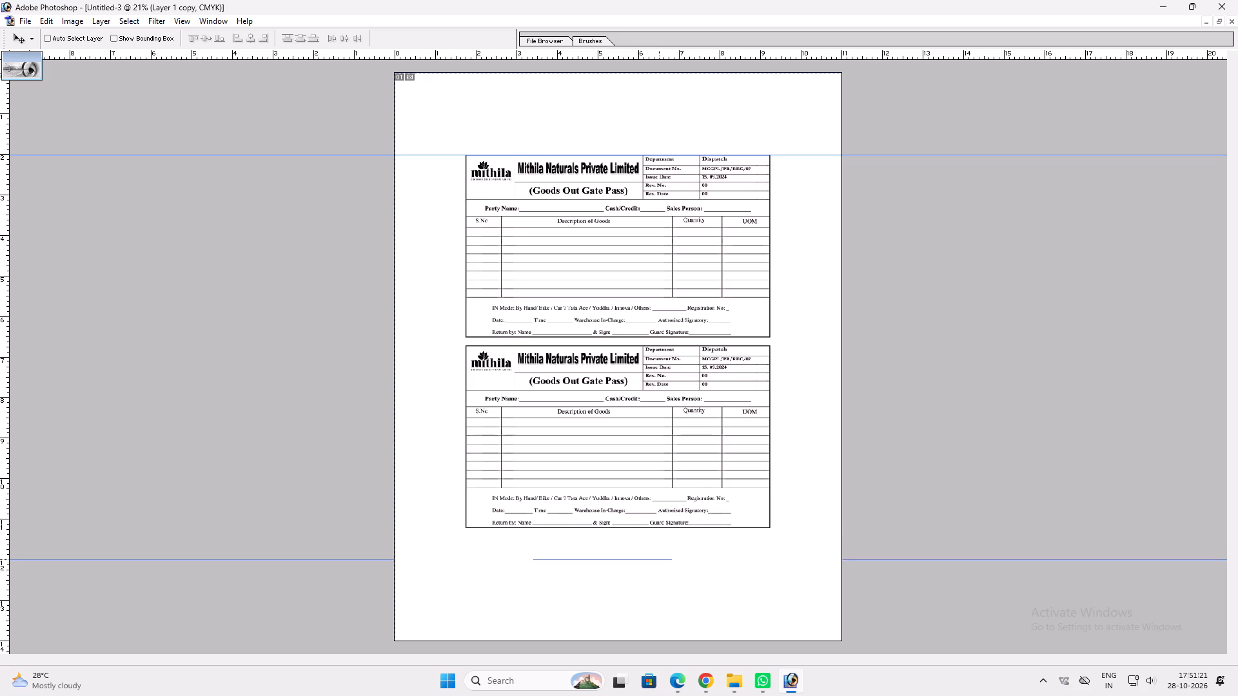
# Move the lower gate pass down about 0.4 inch to widen the gap between the two forms.
pyautogui.keyDown('ctrl'); pyautogui.click(661, 476); pyautogui.keyUp('ctrl')
pyautogui.keyDown('shift'); pyautogui.moveTo(661, 476); pyautogui.dragTo(660, 493); pyautogui.keyUp('shift')
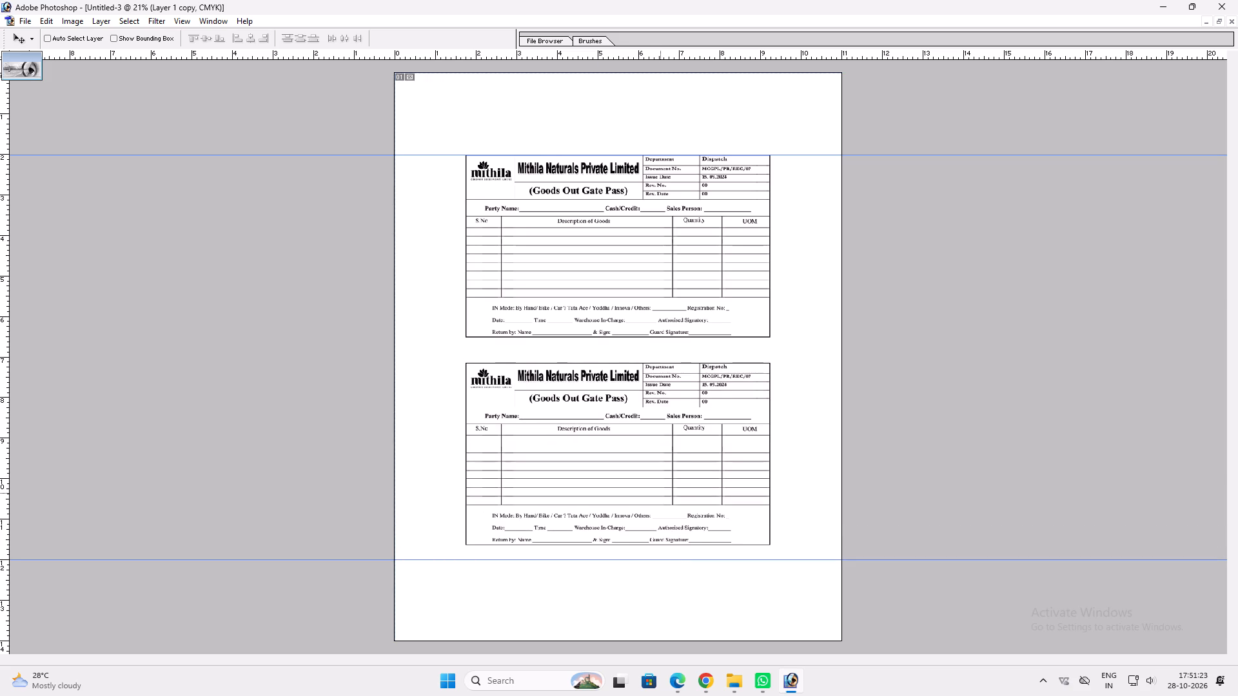
pyautogui.keyDown('shift'); pyautogui.moveTo(660, 493); pyautogui.dragTo(662, 492); pyautogui.keyUp('shift')
# Link the upper gate pass with the lower copy, centre them horizontally on the page, and deselect.
pyautogui.keyDown('ctrl'); pyautogui.keyDown('shift'); pyautogui.click(618, 302); pyautogui.keyUp('shift'); pyautogui.keyUp('ctrl')
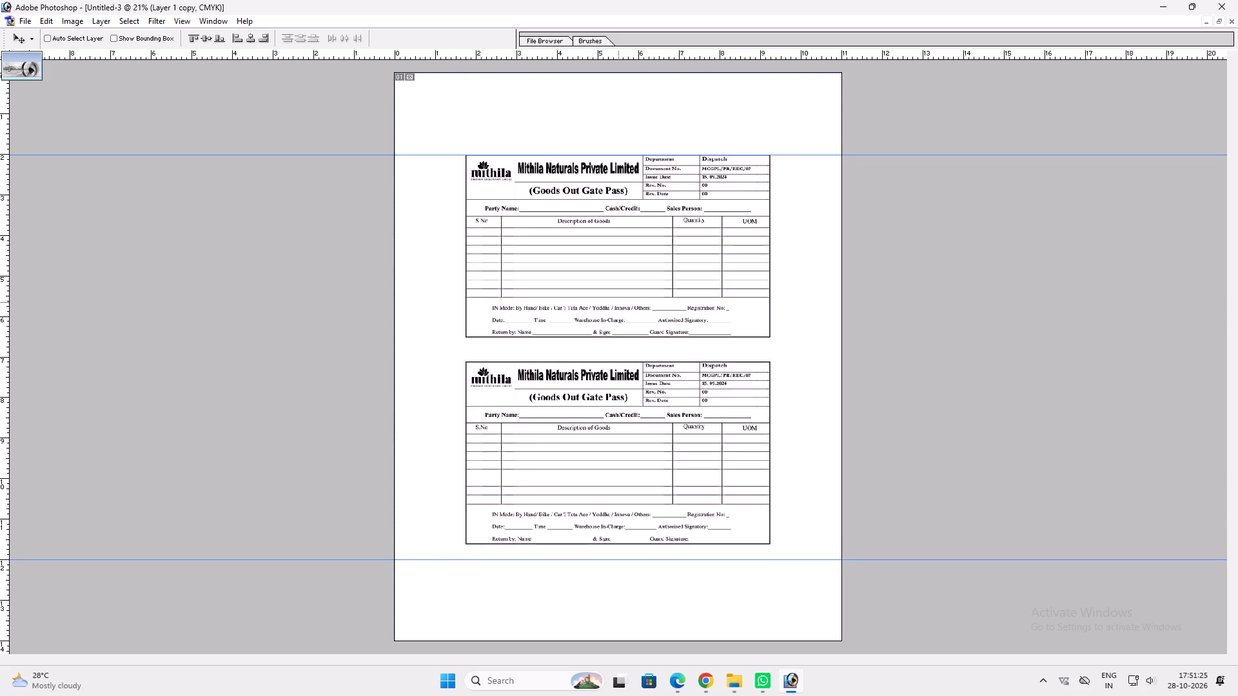
pyautogui.hotkey('ctrl', 'a')
pyautogui.hotkey('alt', 'l')
pyautogui.hotkey('alt', 'i')
pyautogui.hotkey('alt', 'h')
pyautogui.hotkey('ctrl', 'd')
# Examine the two gate passes up close from top to bottom.
pyautogui.press('z')
pyautogui.moveTo(409, 282); pyautogui.dragTo(703, 499)
pyautogui.press('v')
pyautogui.press('v')
pyautogui.press('space')
pyautogui.press('space')
pyautogui.press('space')
pyautogui.press('space')
pyautogui.press('space')
pyautogui.press('space')
pyautogui.press('space')
pyautogui.press('space')
pyautogui.press('space')
pyautogui.press('space')
pyautogui.press('space')
pyautogui.press('space')
pyautogui.press('space')
pyautogui.press('space')
pyautogui.press('space')
pyautogui.press('space')
pyautogui.press('space')
pyautogui.press('space')
pyautogui.press('space')
pyautogui.press('space')
pyautogui.moveTo(564, 357); pyautogui.dragTo(573, 126)
pyautogui.moveTo(576, 287); pyautogui.dragTo(587, 548)
pyautogui.moveTo(559, 378); pyautogui.dragTo(576, 599)
pyautogui.rightClick(533, 305)
pyautogui.click(556, 311)
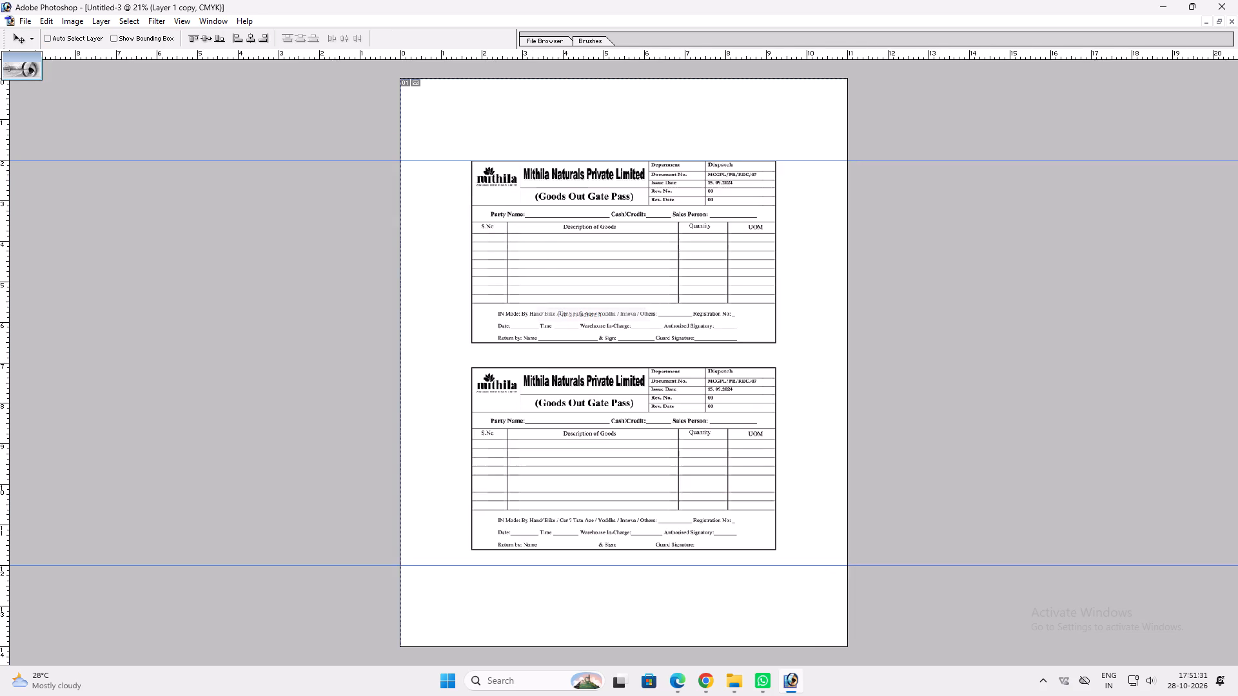
# Scale both gate passes together to about 99.2% height, keeping their top edge on the upper guide.
pyautogui.hotkey('ctrl', 't')
pyautogui.keyDown('shift'); pyautogui.moveTo(679, 545); pyautogui.dragTo(685, 541); pyautogui.keyUp('shift')
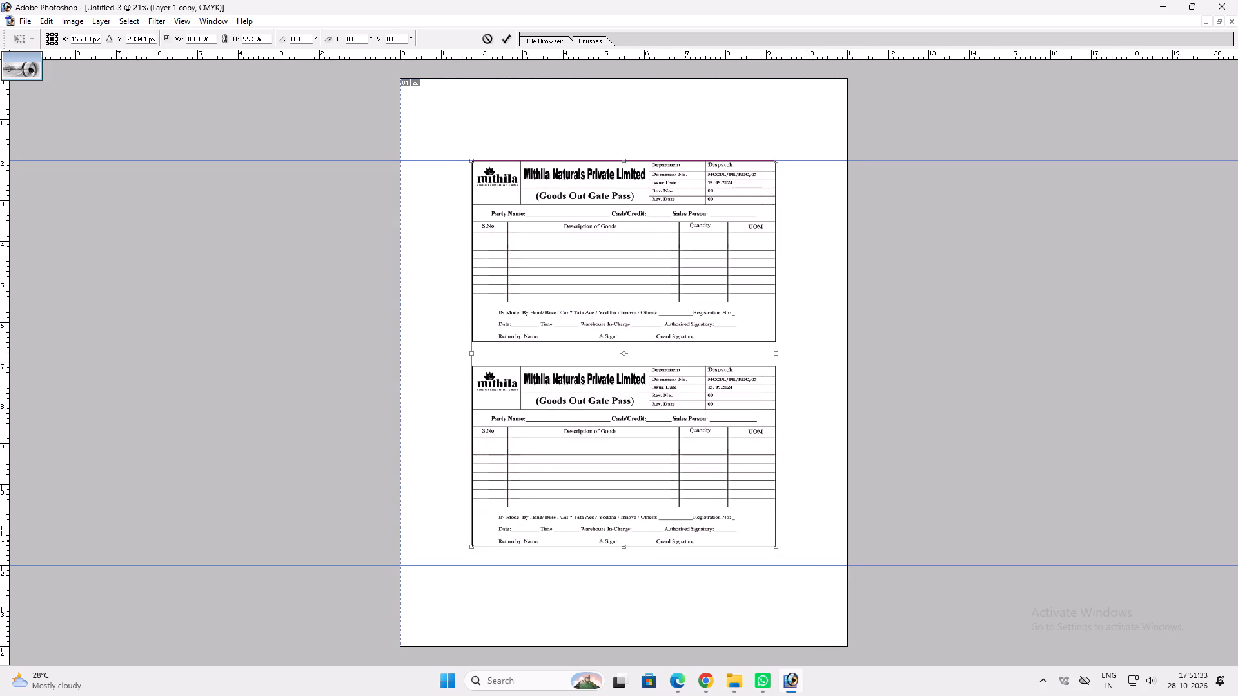
pyautogui.keyDown('shift'); pyautogui.moveTo(685, 541); pyautogui.dragTo(686, 541); pyautogui.keyUp('shift')
pyautogui.press('Return')
pyautogui.press('v')
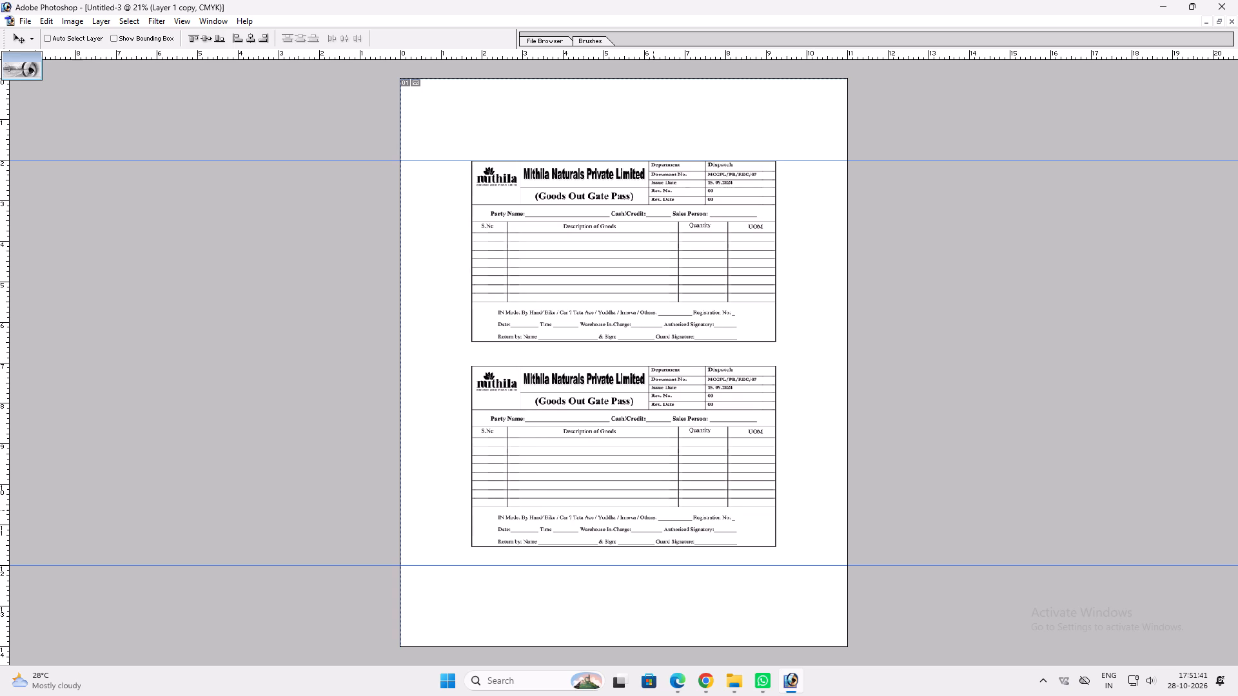
# Nudge the lower gate pass copy slightly downward.
pyautogui.rightClick(636, 491)
pyautogui.click(658, 496)
pyautogui.keyDown('ctrl'); pyautogui.keyDown('shift'); pyautogui.moveTo(647, 483); pyautogui.dragTo(654, 483, button='right'); pyautogui.keyUp('shift'); pyautogui.keyUp('ctrl')
pyautogui.keyDown('ctrl'); pyautogui.keyDown('shift'); pyautogui.click(663, 487); pyautogui.keyUp('shift'); pyautogui.keyUp('ctrl')
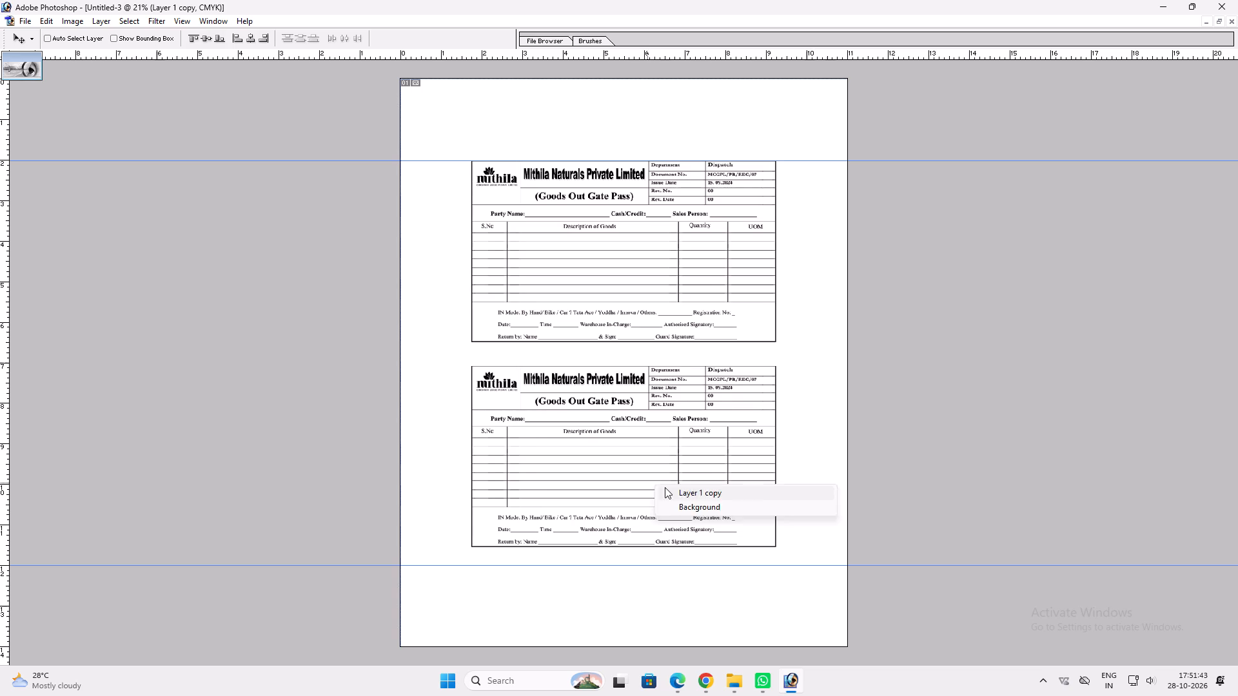
pyautogui.press('Down')
pyautogui.press('Down')
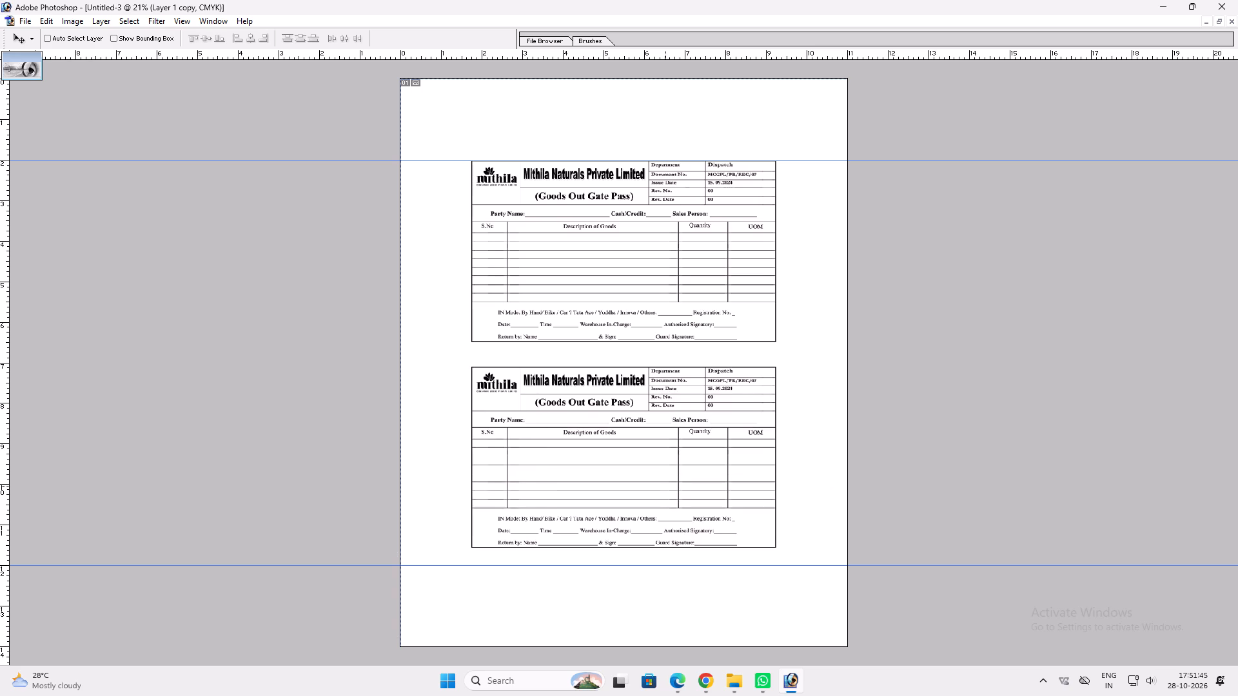
pyautogui.press('Down')
# Check the page setup and print one copy of the two-form page on the HP LaserJet 1020 (Copy 1) with paper type Rough Paper.
pyautogui.hotkey('ctrl', 'p')
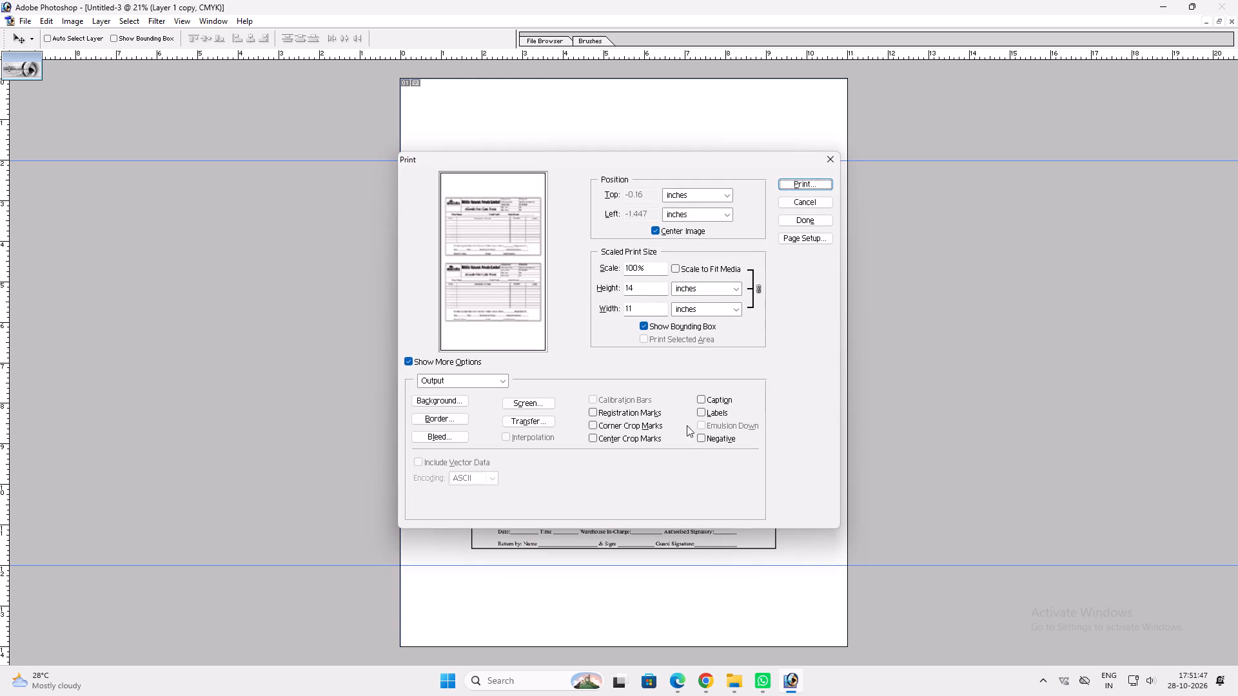
pyautogui.click(821, 238)
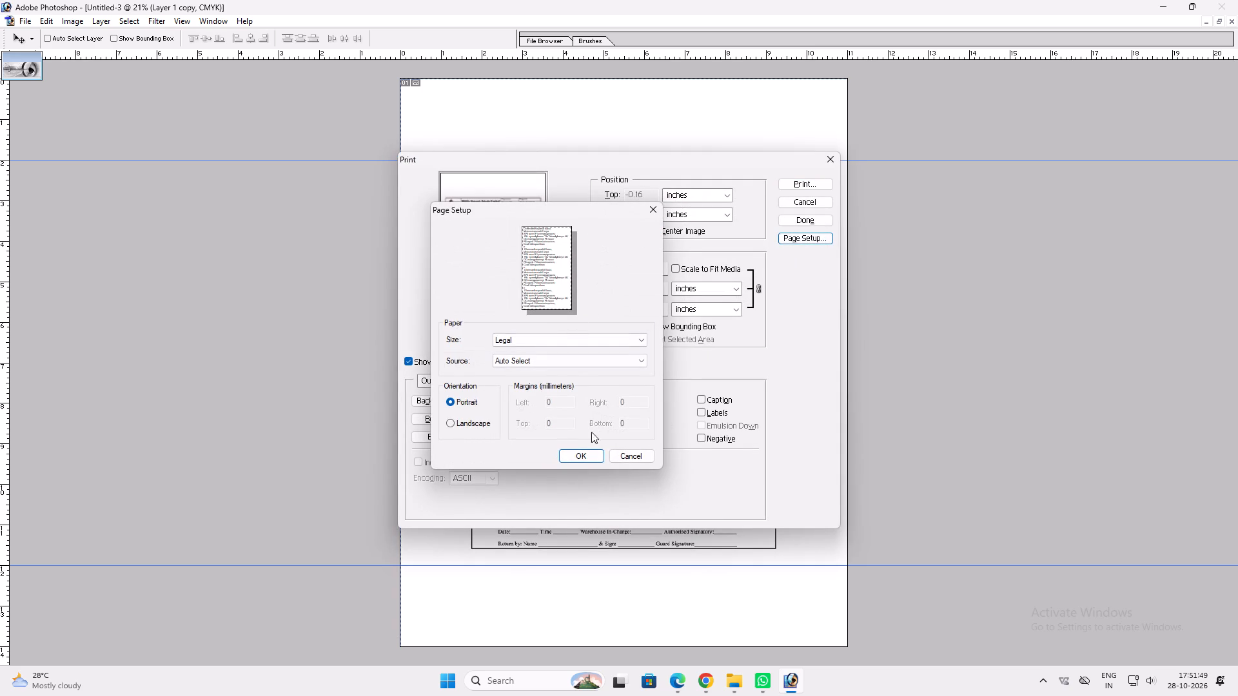
pyautogui.click(585, 450)
pyautogui.click(791, 186)
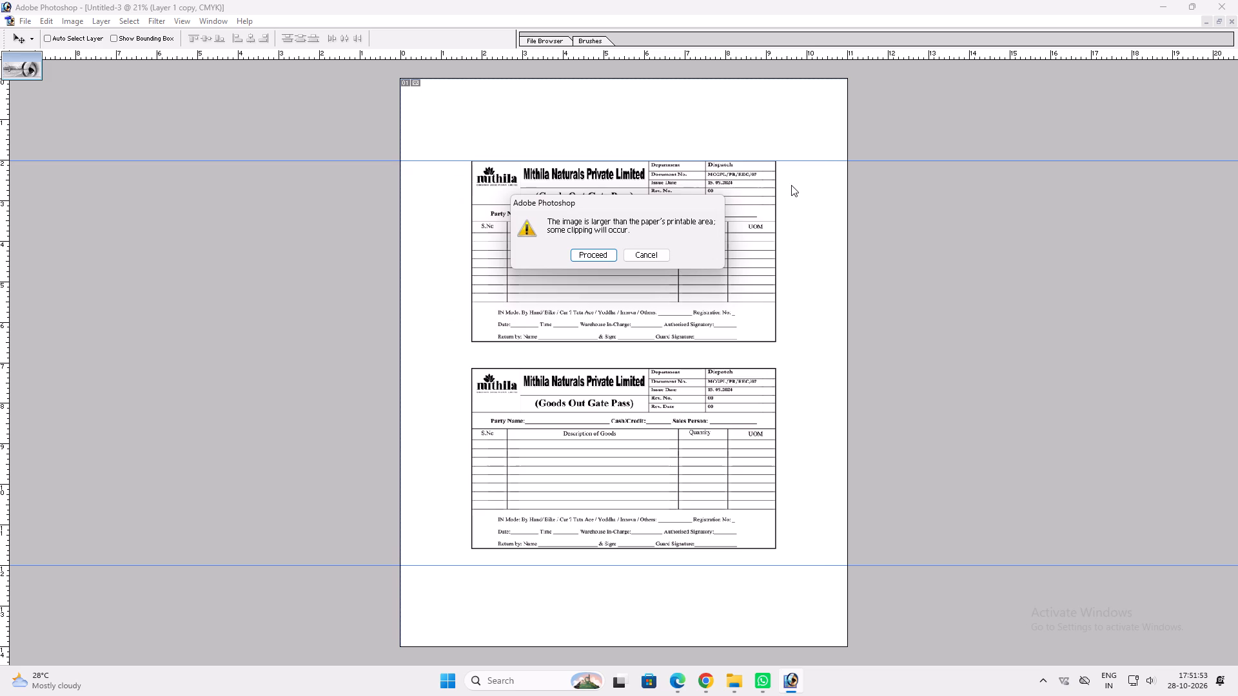
pyautogui.click(597, 255)
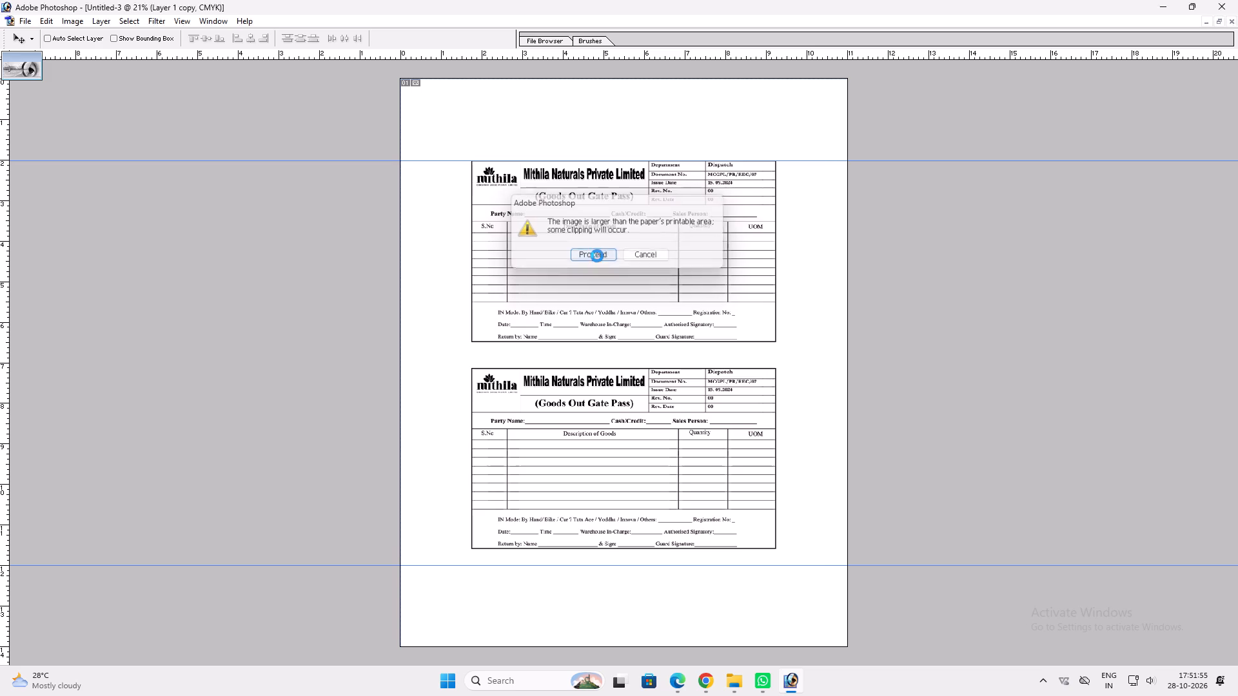
pyautogui.click(694, 89)
pyautogui.click(573, 278)
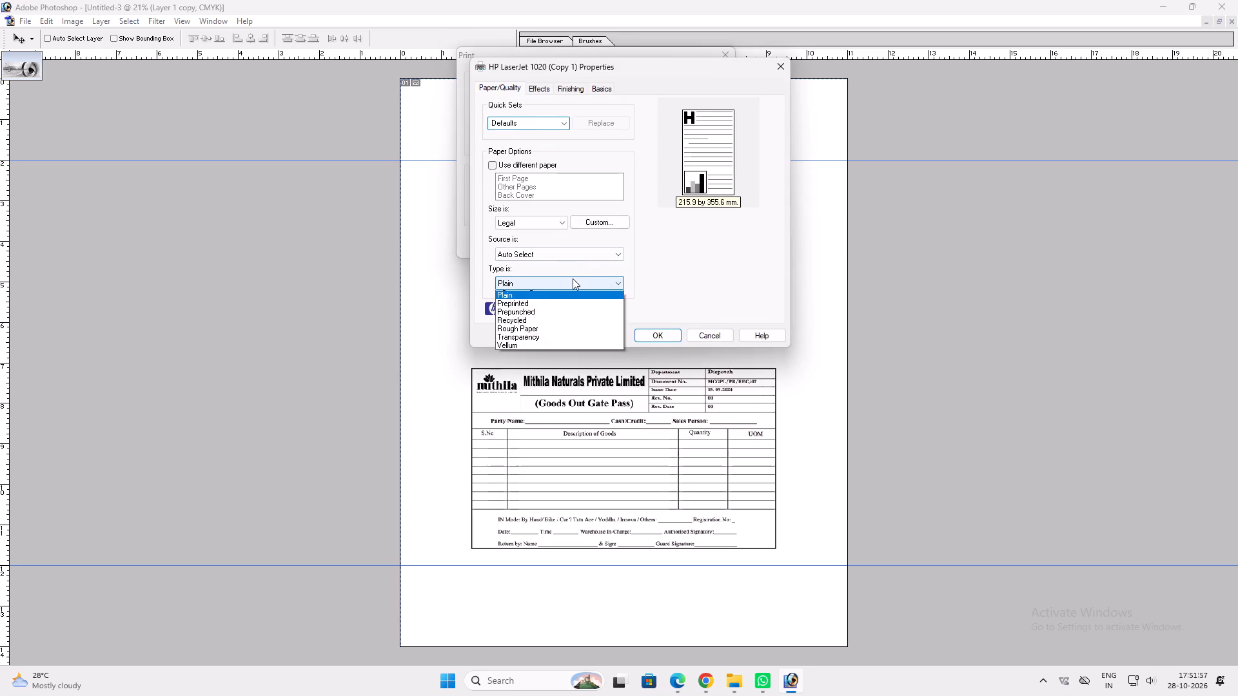
pyautogui.click(581, 327)
pyautogui.click(651, 333)
pyautogui.click(649, 240)
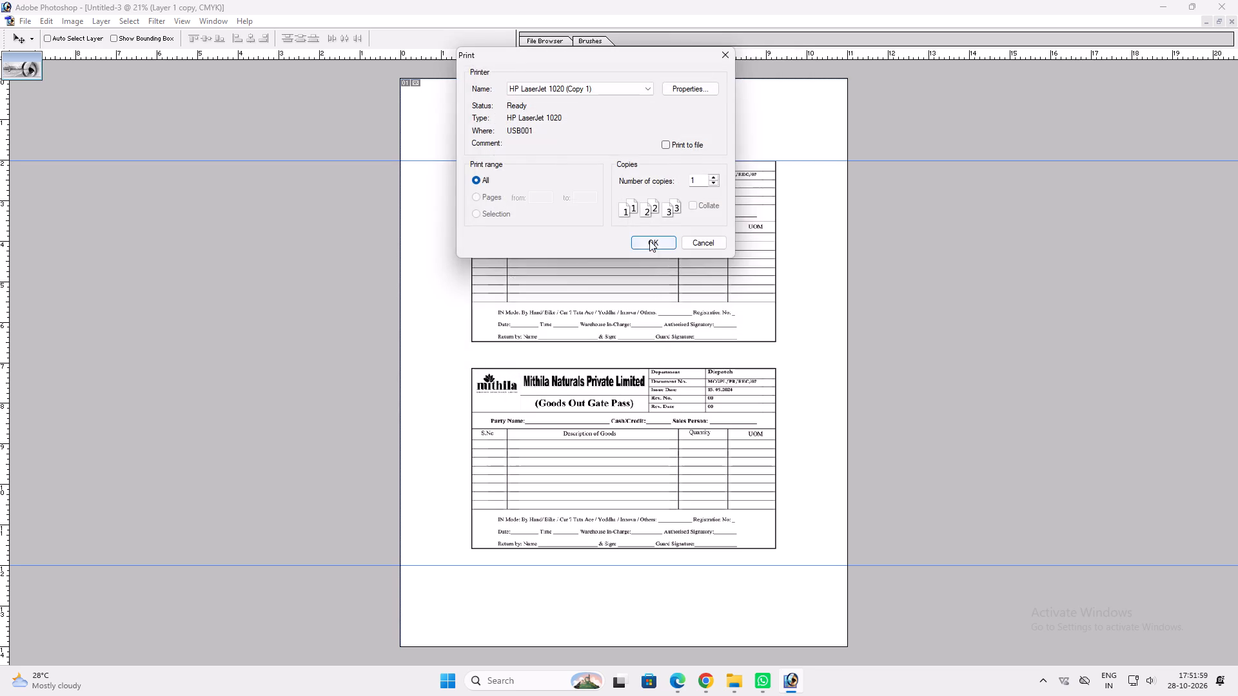
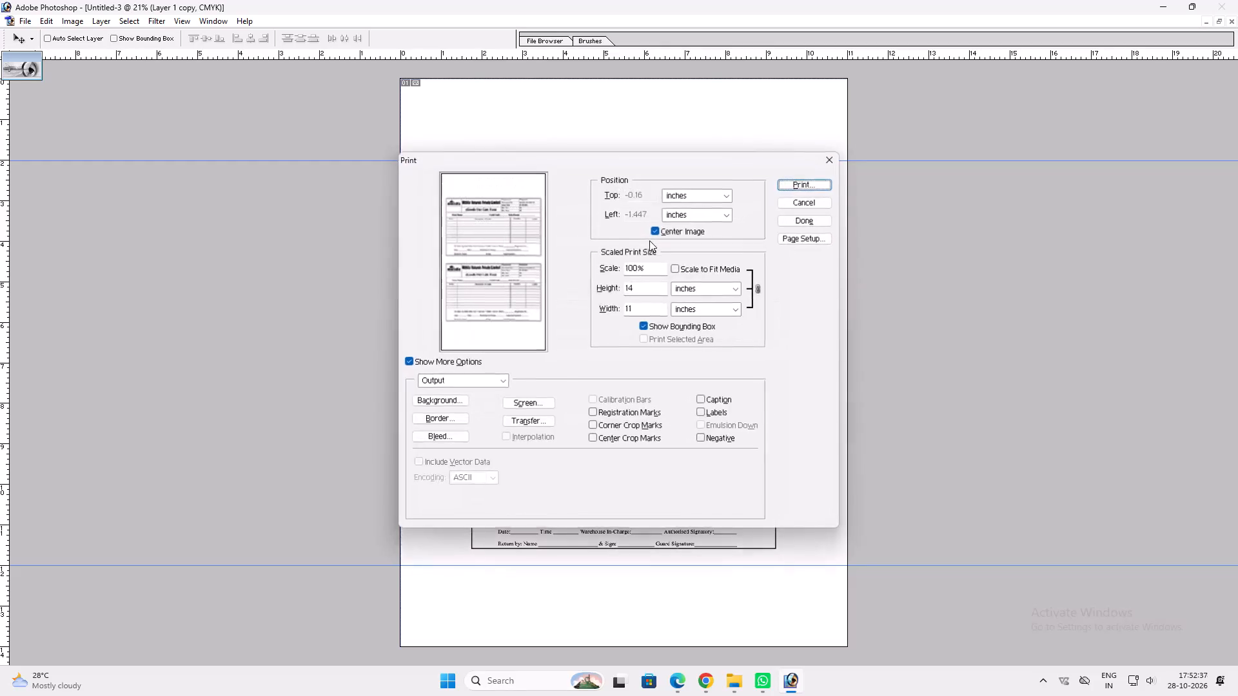
# Print the two-up Goods Out Gate Pass page with the current print settings.
pyautogui.press('Return')
pyautogui.press('Return')
pyautogui.press('Return')
pyautogui.press('Return')
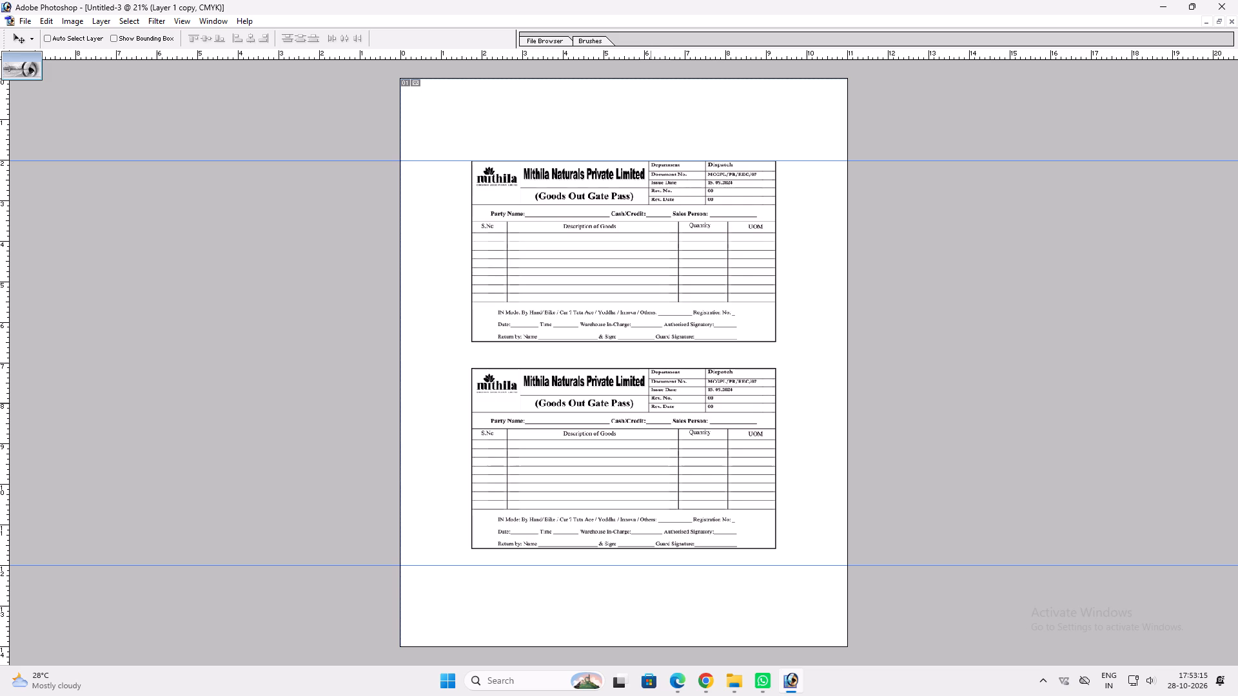
# Merge the two Goods Out Gate Pass copies and delete them from the Untitled-3 page.
pyautogui.keyDown('ctrl'); pyautogui.click(634, 280); pyautogui.keyUp('ctrl')
pyautogui.keyDown('ctrl'); pyautogui.moveTo(634, 278); pyautogui.dragTo(668, 296); pyautogui.keyUp('ctrl')
pyautogui.hotkey('ctrl', 'z')
pyautogui.keyDown('ctrl'); pyautogui.keyDown('shift'); pyautogui.click(616, 394); pyautogui.keyUp('shift'); pyautogui.keyUp('ctrl')
pyautogui.moveTo(617, 394); pyautogui.dragTo(646, 405)
pyautogui.hotkey('ctrl', 'e')
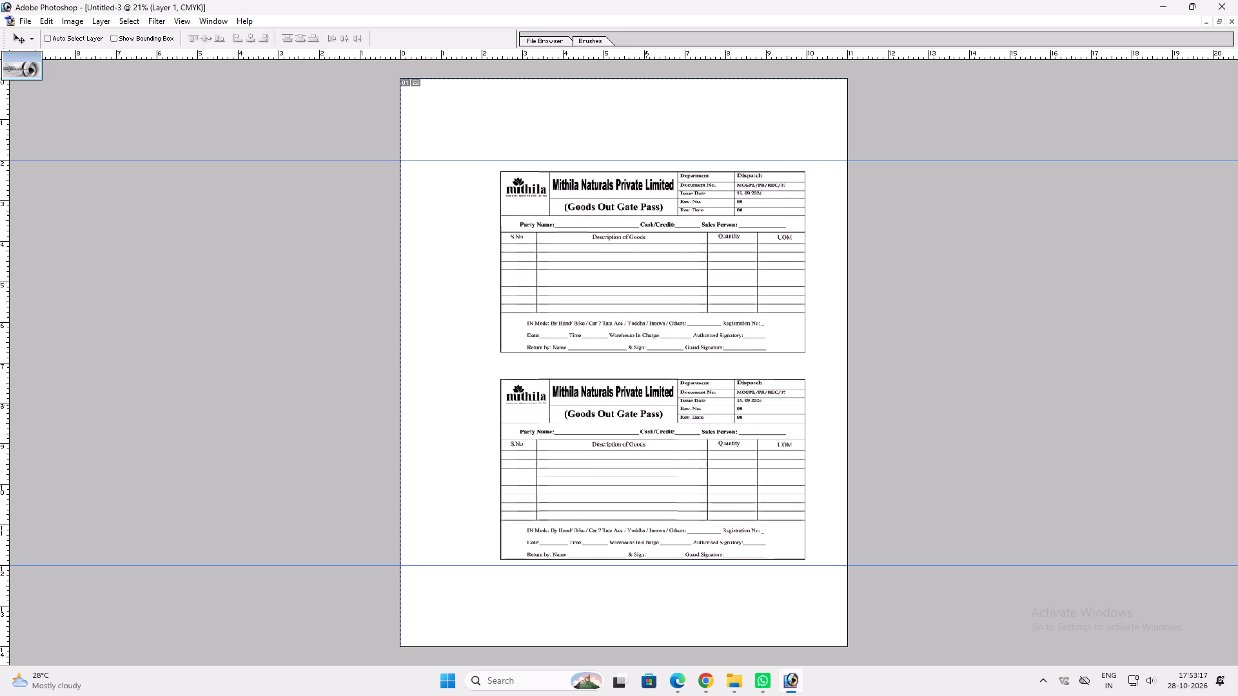
pyautogui.hotkey('alt', 'l')
pyautogui.hotkey('alt', 'l')
pyautogui.hotkey('alt', 'l')
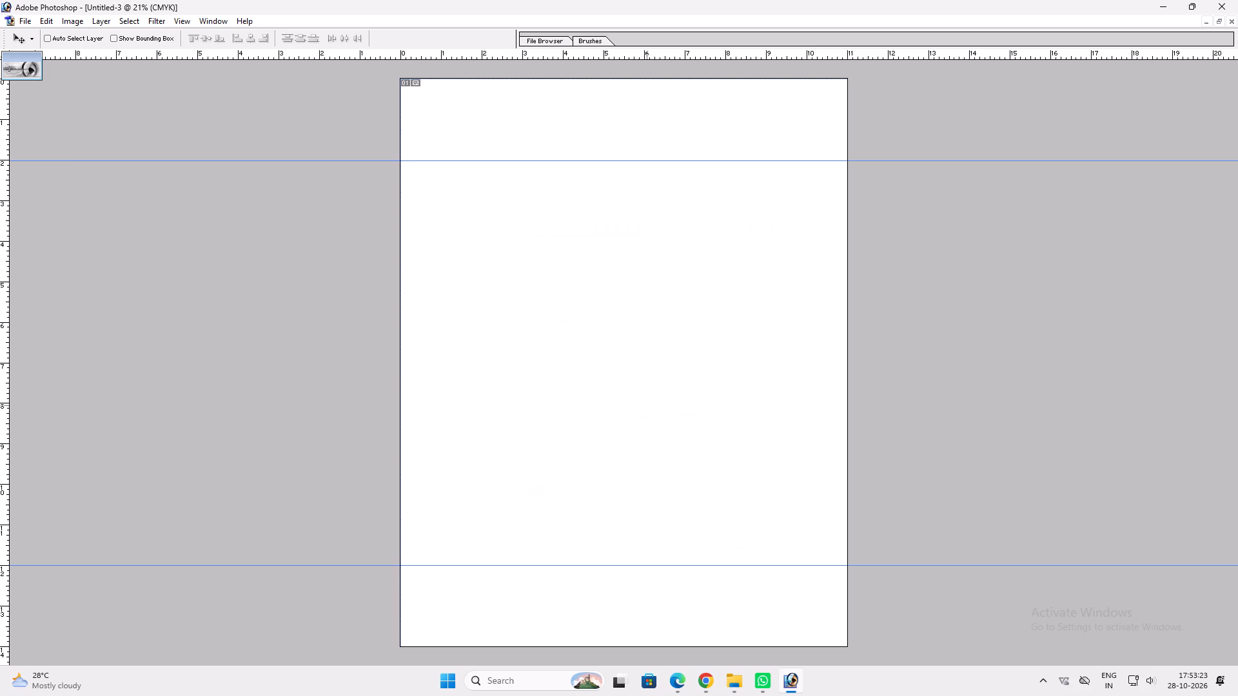
# Return to floating document windows and close the source Goods Out Gate Pass document.
pyautogui.press('f')
pyautogui.press('f')
pyautogui.press('f')
pyautogui.click(407, 247)
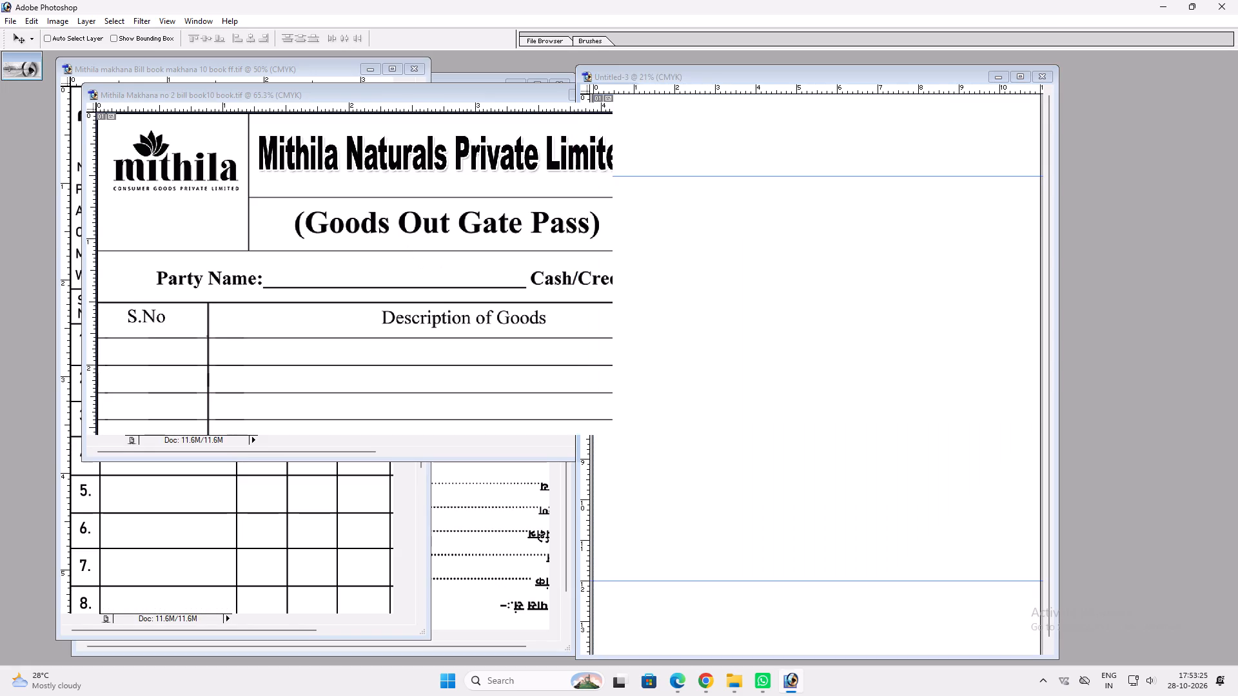
pyautogui.hotkey('ctrl', 'w')
pyautogui.click(630, 251)
# Merge the visible layers of the Delivery Challan bill book file and copy the form into the empty Untitled-3 page.
pyautogui.click(301, 200)
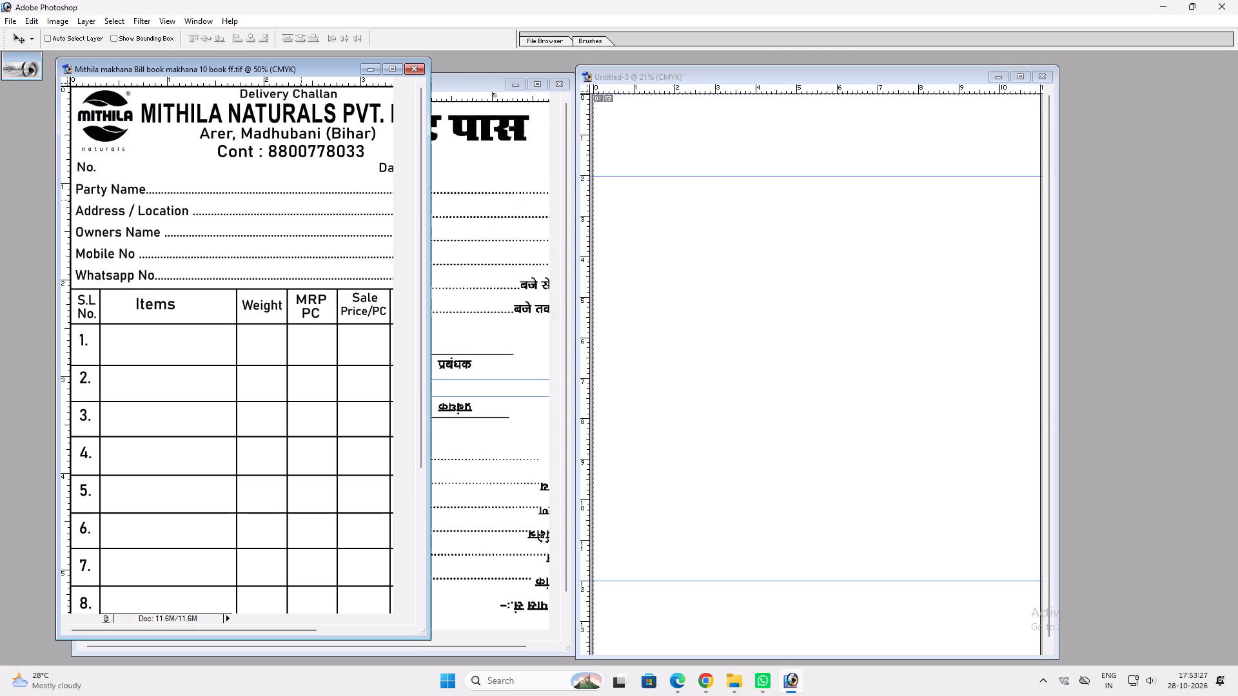
pyautogui.hotkey('ctrl', 'shift', 'e')
pyautogui.moveTo(300, 200); pyautogui.dragTo(732, 262)
pyautogui.press('v')
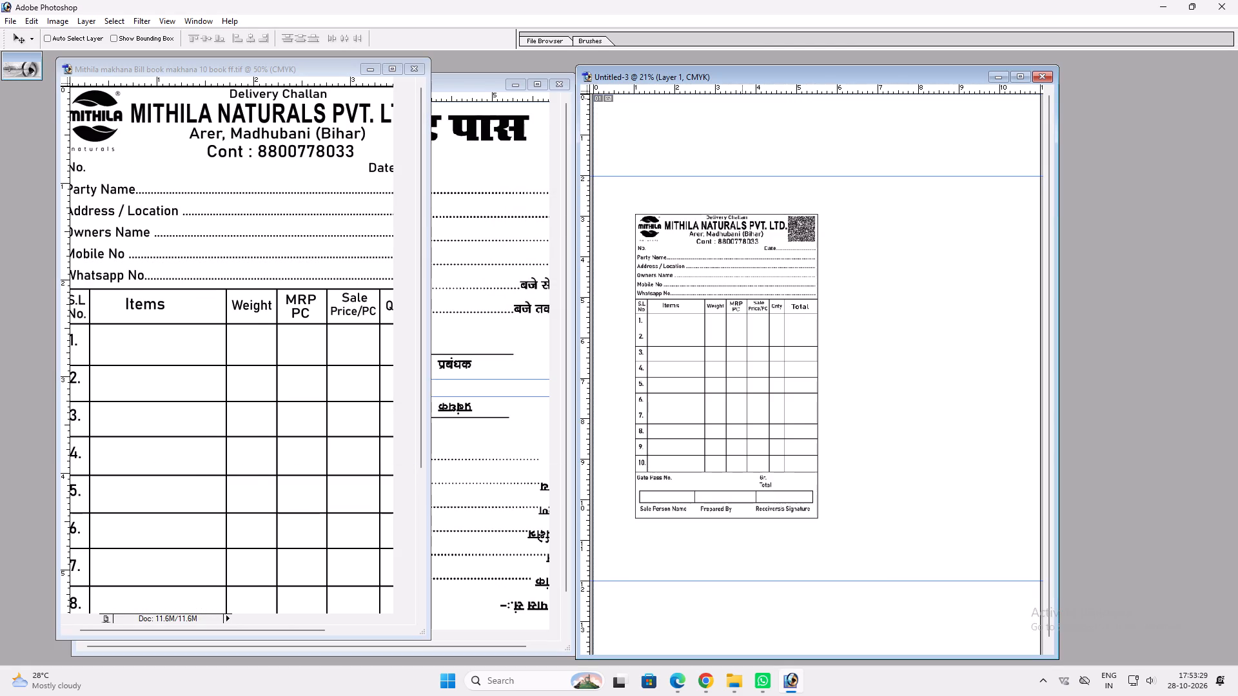
# Maximize the Untitled-3 page and rotate the delivery challan 90° counterclockwise.
pyautogui.doubleClick(733, 77)
pyautogui.hotkey('ctrl', 't')
pyautogui.keyDown('ctrl'); pyautogui.rightClick(539, 311); pyautogui.keyUp('ctrl')
pyautogui.click(593, 444)
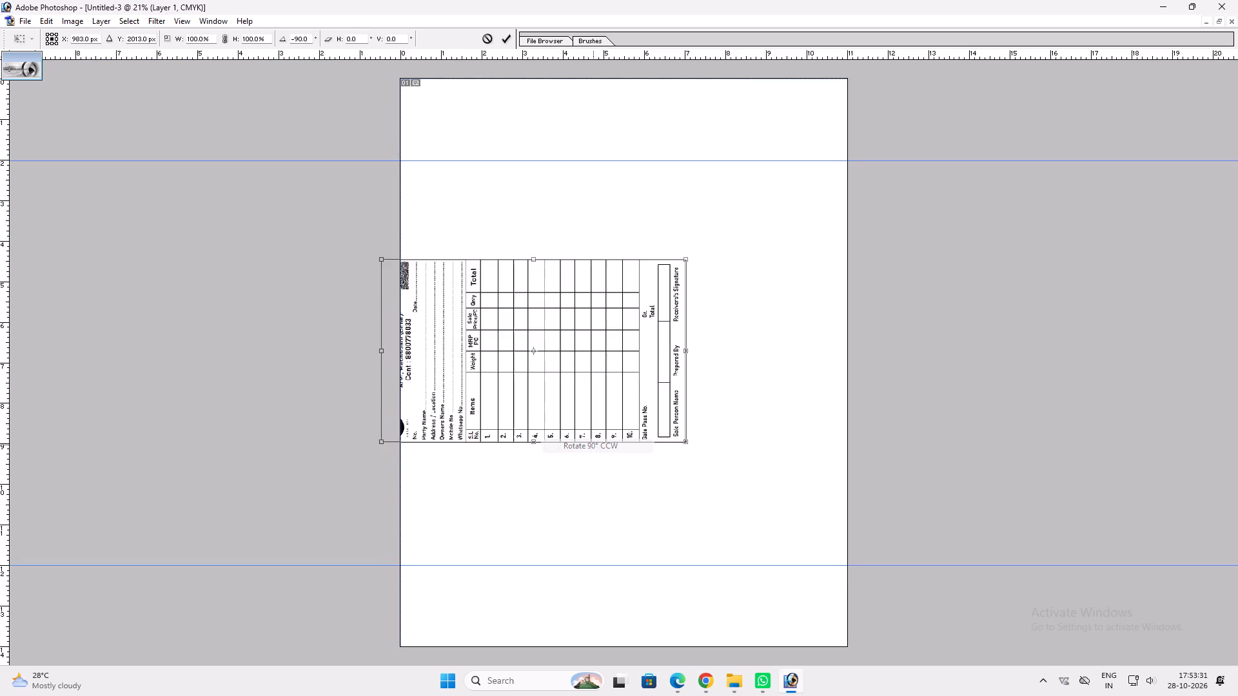
pyautogui.press('Return')
# Place the rotated challan with its top edge on the upper guide and center it horizontally on the page.
pyautogui.press('v')
pyautogui.moveTo(611, 398); pyautogui.dragTo(680, 303)
pyautogui.hotkey('ctrl', 'a')
pyautogui.hotkey('alt', 'l')
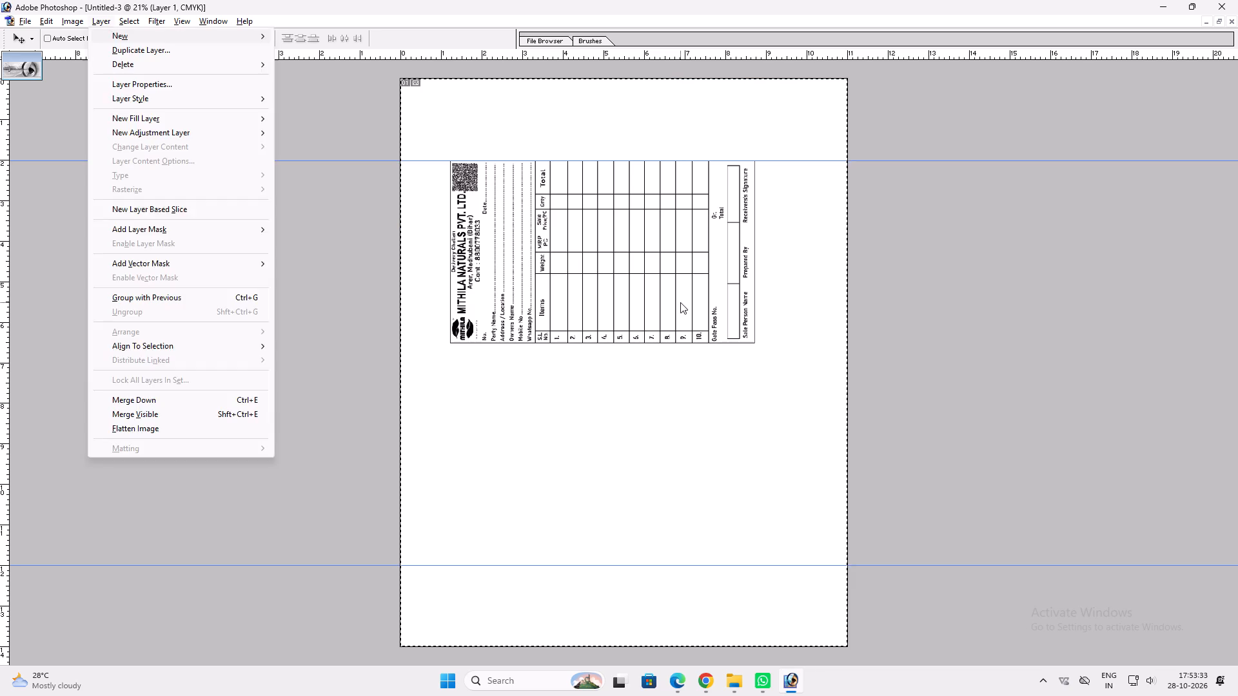
pyautogui.hotkey('alt', 'i')
pyautogui.hotkey('alt', 'h')
pyautogui.hotkey('ctrl', 'd')
# Duplicate the challan below the first one with a small gap and center both copies horizontally on the page.
pyautogui.keyDown('alt'); pyautogui.keyDown('shift'); pyautogui.moveTo(662, 305); pyautogui.dragTo(662, 305); pyautogui.keyUp('shift'); pyautogui.keyUp('alt')
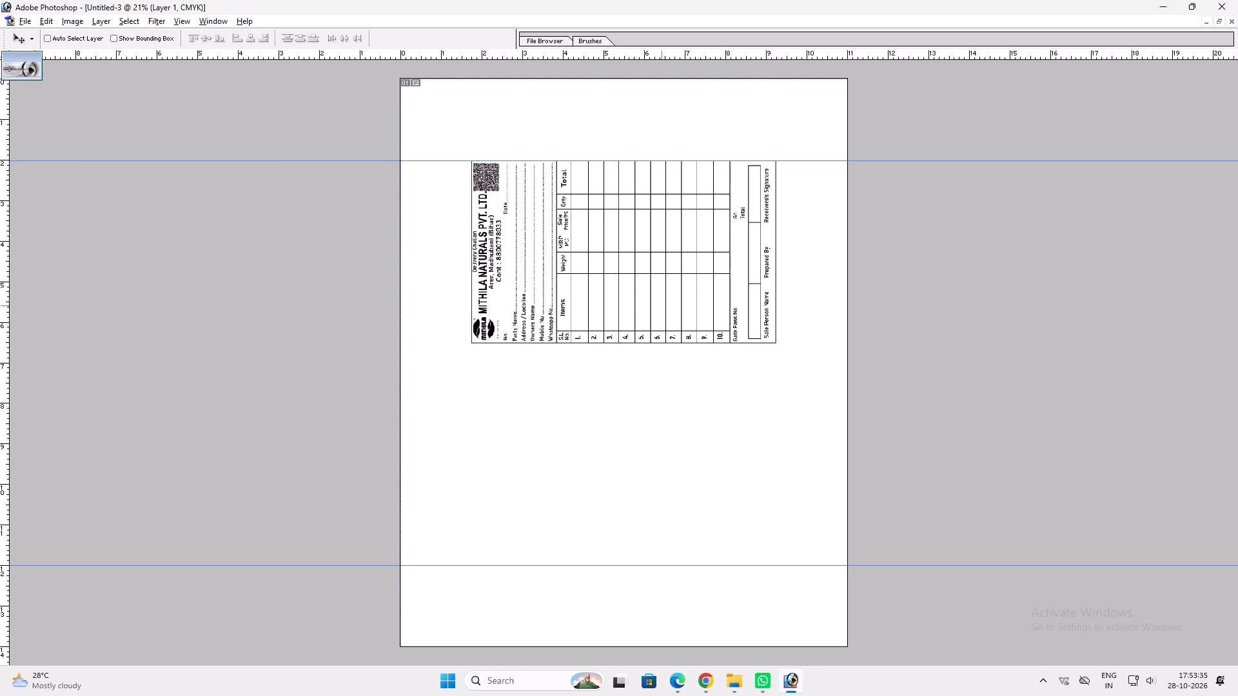
pyautogui.keyDown('alt'); pyautogui.keyDown('shift'); pyautogui.moveTo(662, 305); pyautogui.dragTo(698, 505); pyautogui.keyUp('shift'); pyautogui.keyUp('alt')
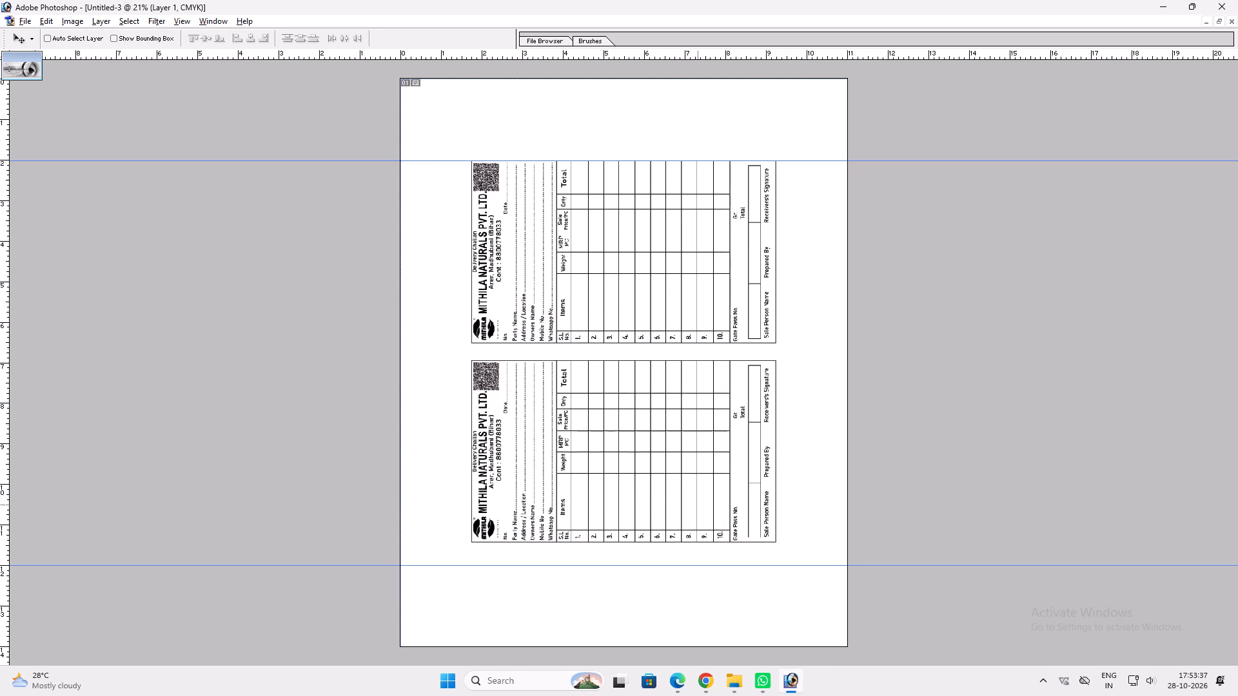
pyautogui.keyDown('alt'); pyautogui.keyDown('shift'); pyautogui.moveTo(698, 505); pyautogui.dragTo(700, 514); pyautogui.keyUp('shift'); pyautogui.keyUp('alt')
pyautogui.keyDown('ctrl'); pyautogui.keyDown('shift'); pyautogui.click(625, 294); pyautogui.keyUp('shift'); pyautogui.keyUp('ctrl')
pyautogui.hotkey('ctrl', 'a')
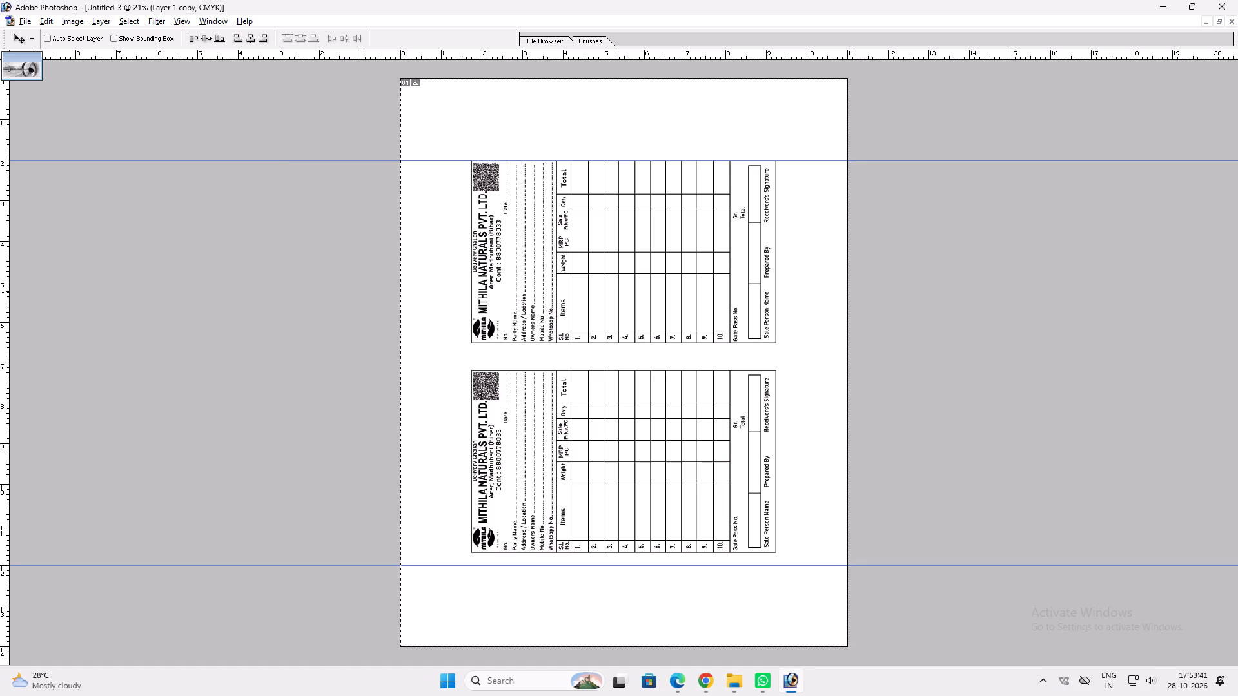
pyautogui.hotkey('alt', 'l')
pyautogui.hotkey('alt', 'i')
pyautogui.hotkey('alt', 'h')
pyautogui.hotkey('ctrl', 'd')
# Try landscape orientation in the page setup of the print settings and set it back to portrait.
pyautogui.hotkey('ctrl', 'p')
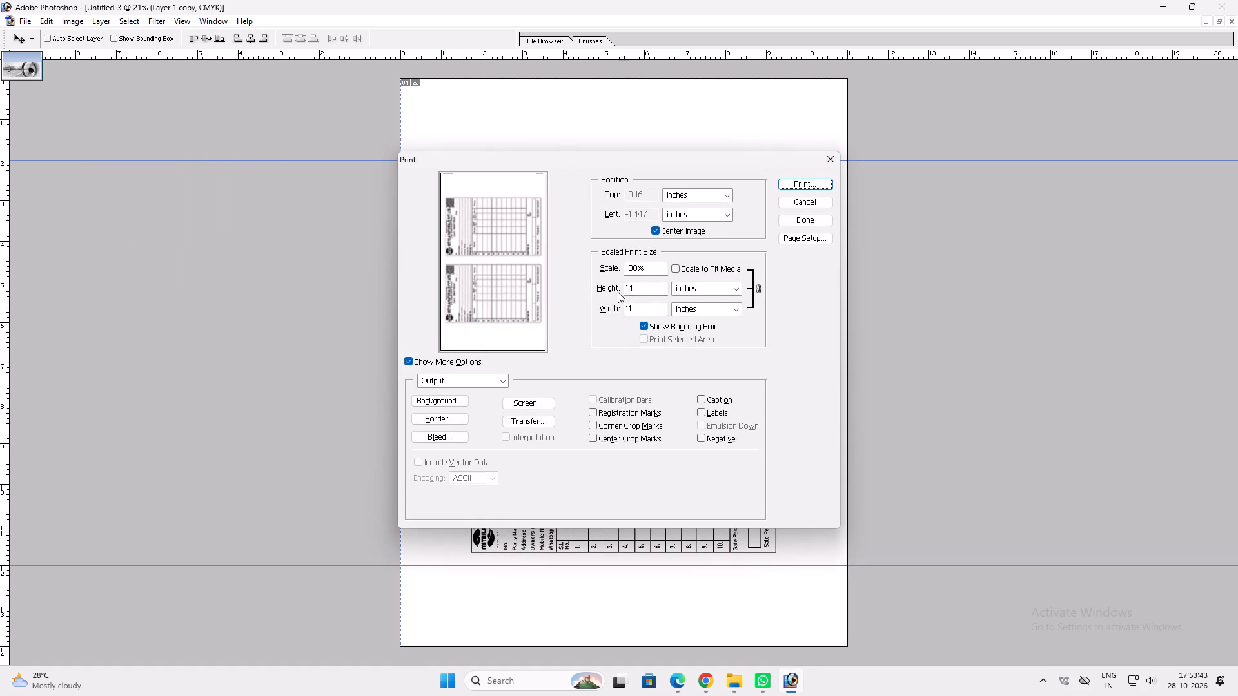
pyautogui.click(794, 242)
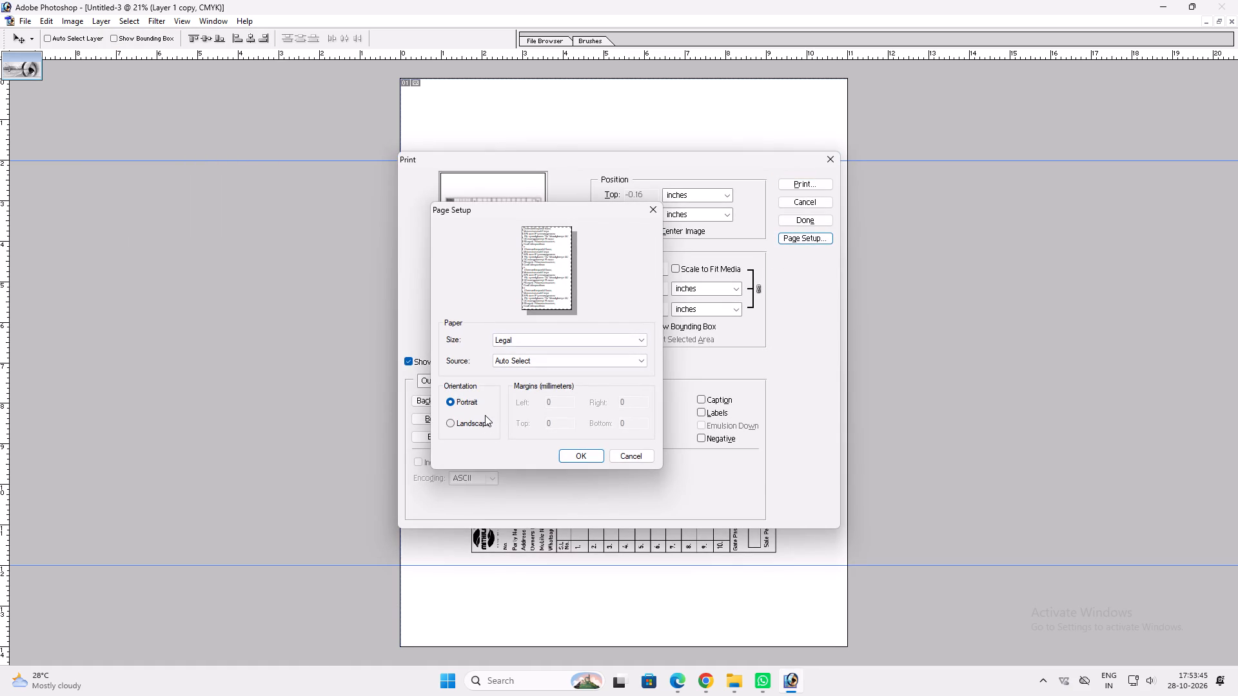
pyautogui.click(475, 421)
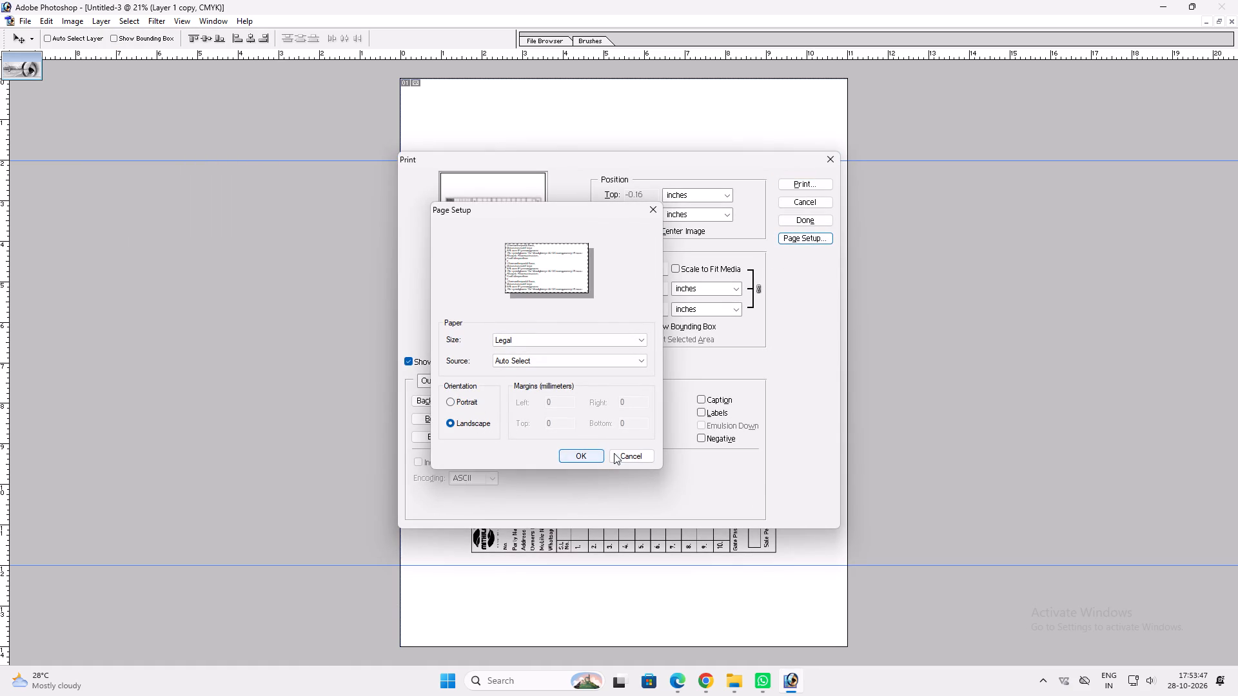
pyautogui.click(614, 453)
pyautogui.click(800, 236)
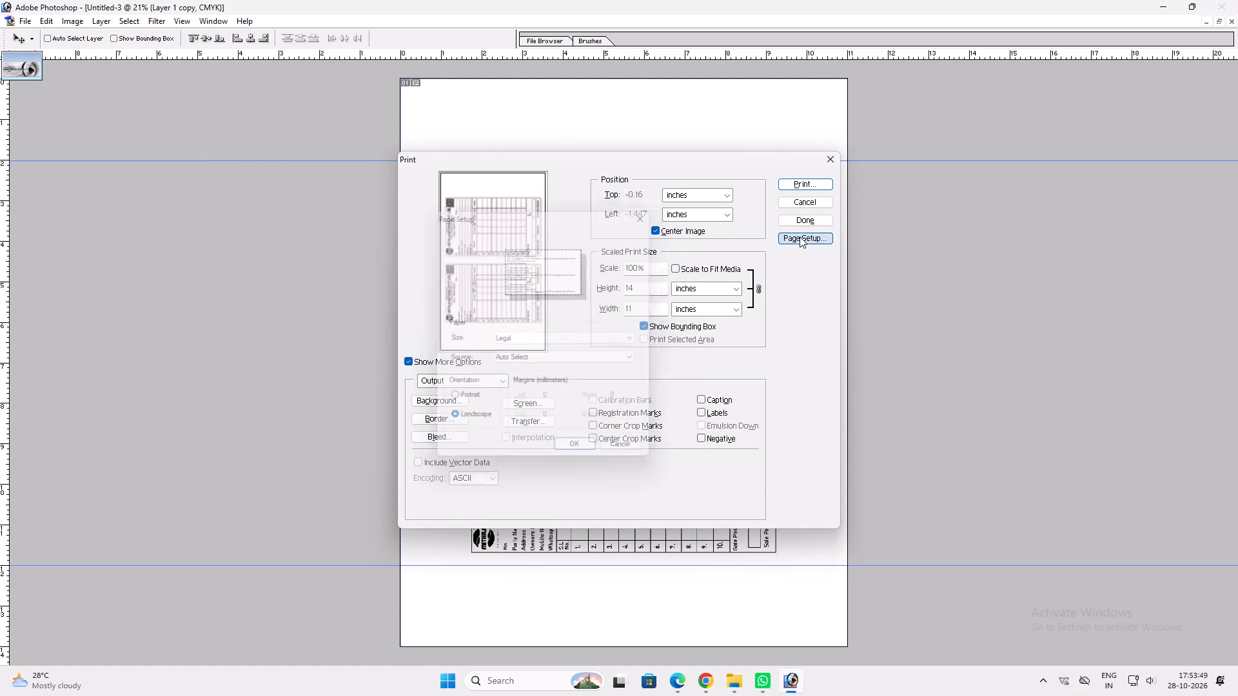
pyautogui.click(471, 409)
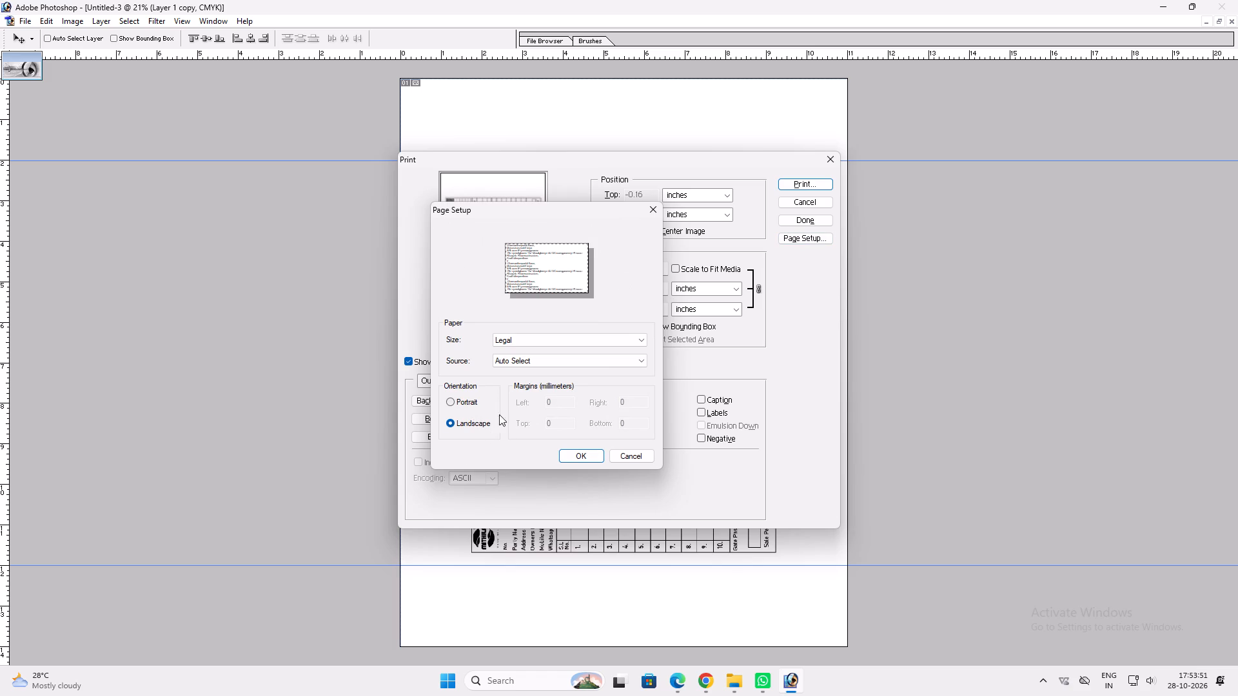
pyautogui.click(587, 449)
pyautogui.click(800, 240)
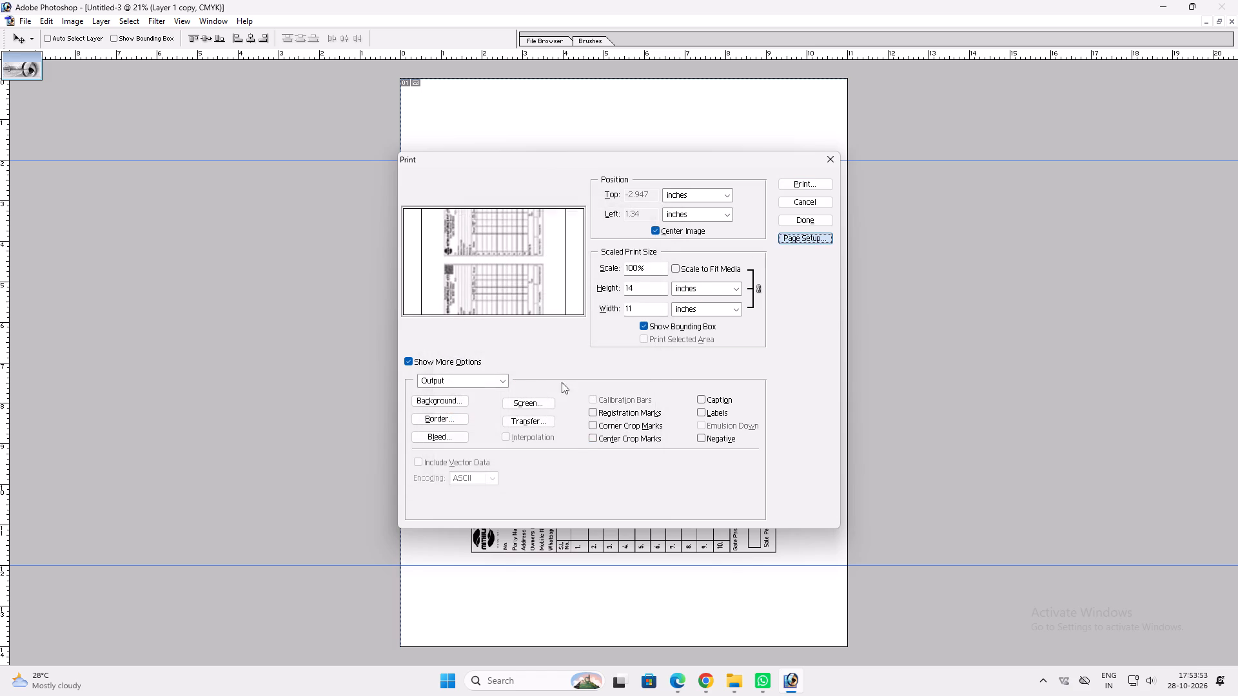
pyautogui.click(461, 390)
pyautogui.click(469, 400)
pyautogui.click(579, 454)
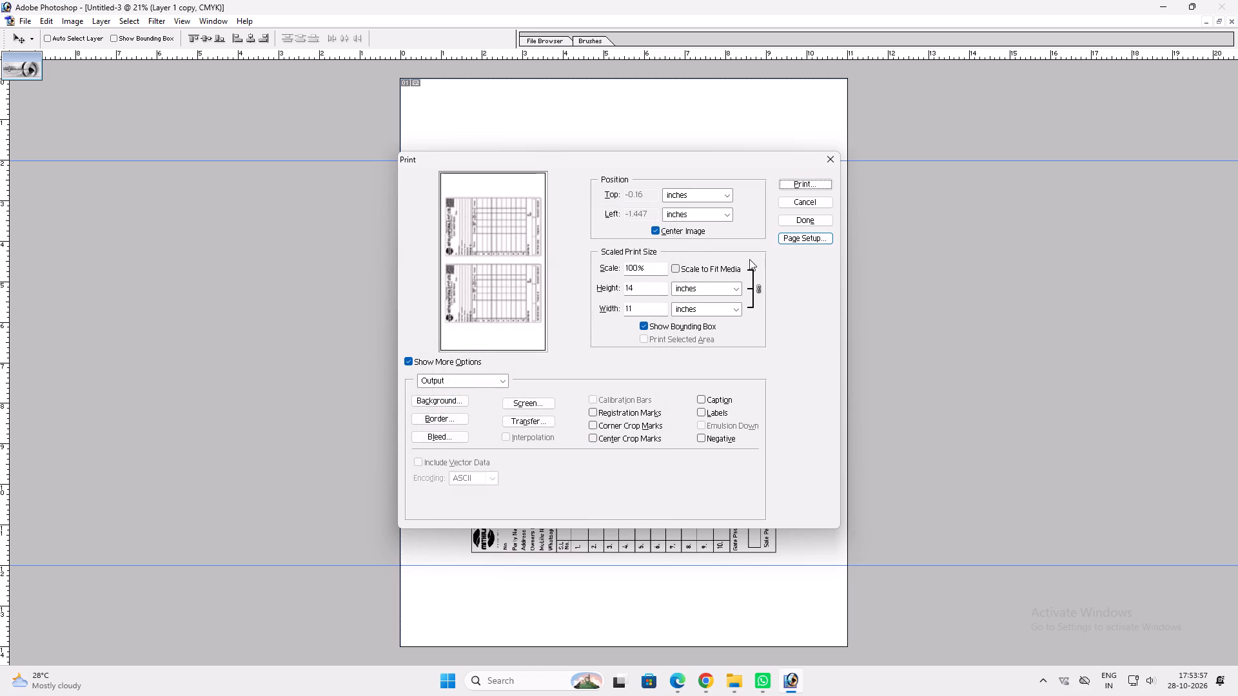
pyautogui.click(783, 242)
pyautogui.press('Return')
# Print the challan page on the HP LaserJet 1020 (Copy 1) with paper type Heavy (90 - 105 g/m²) and watermark shading Very Dark.
pyautogui.click(815, 183)
pyautogui.click(591, 252)
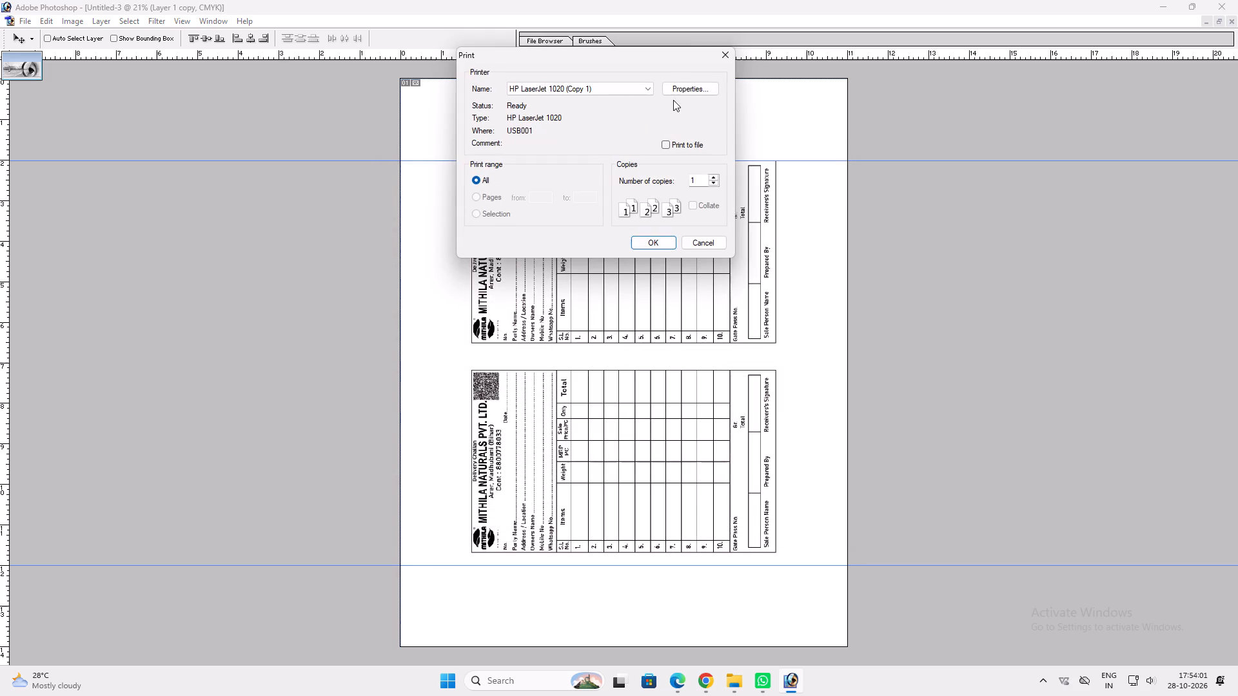
pyautogui.click(683, 88)
pyautogui.click(535, 278)
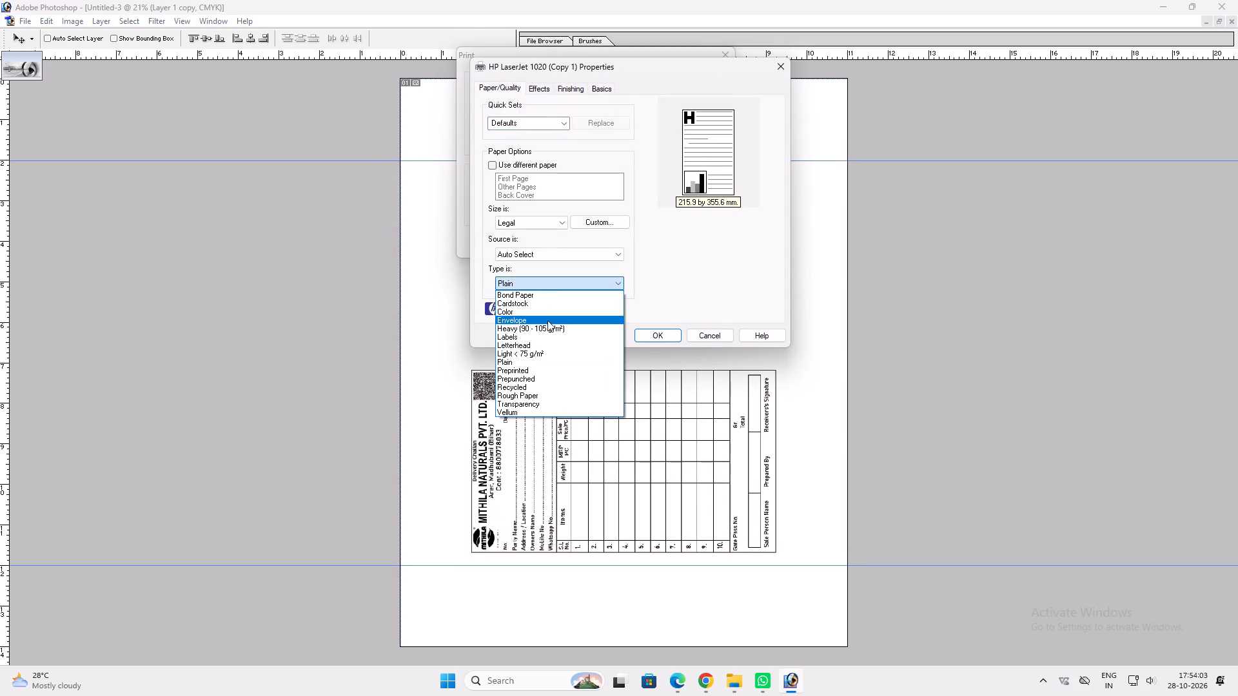
pyautogui.click(547, 324)
pyautogui.click(531, 91)
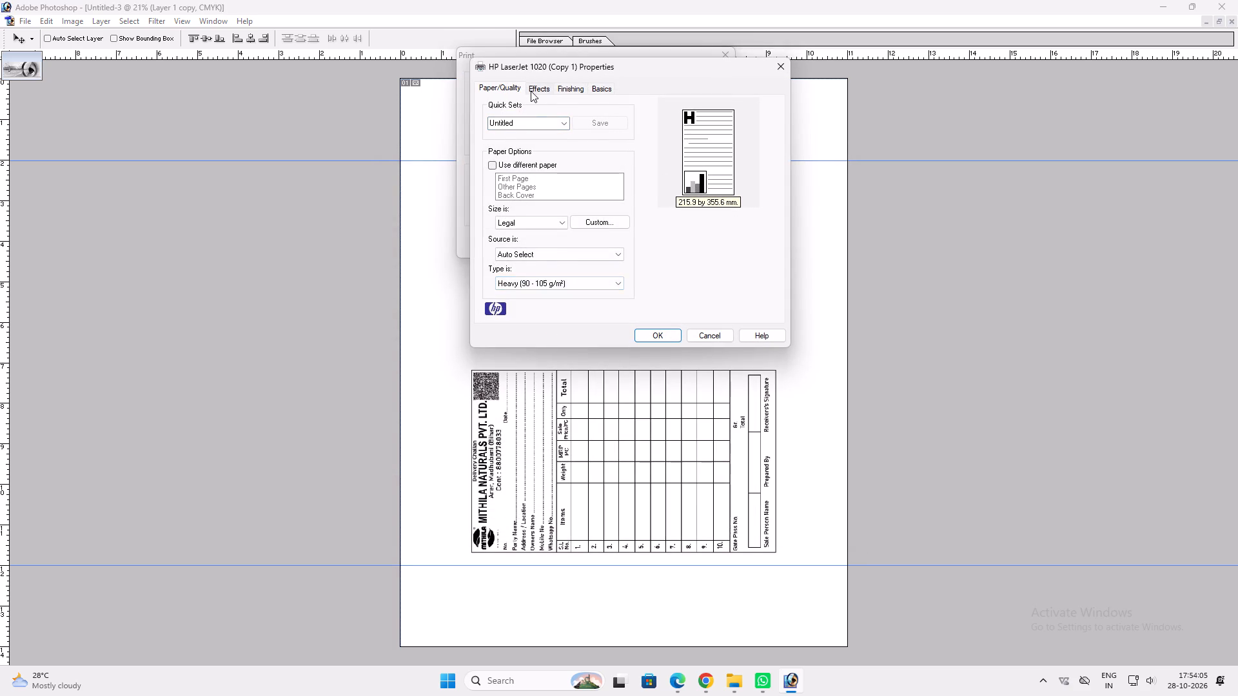
pyautogui.click(768, 285)
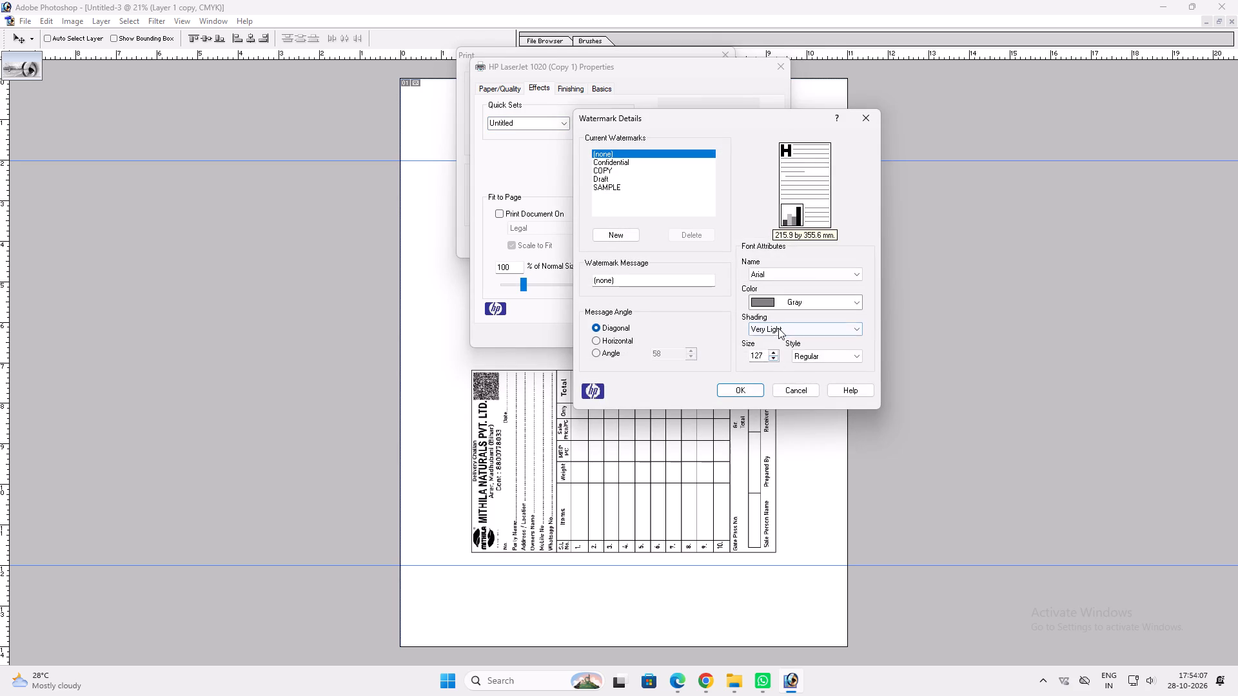
pyautogui.click(778, 328)
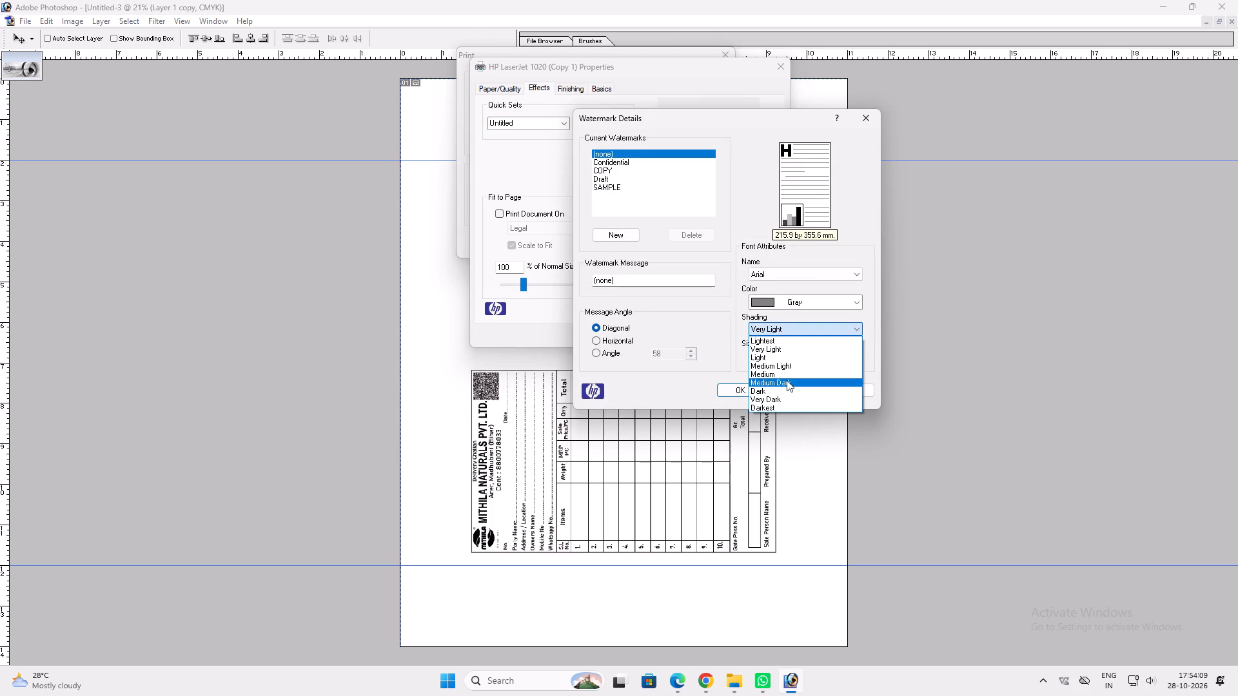
pyautogui.click(783, 398)
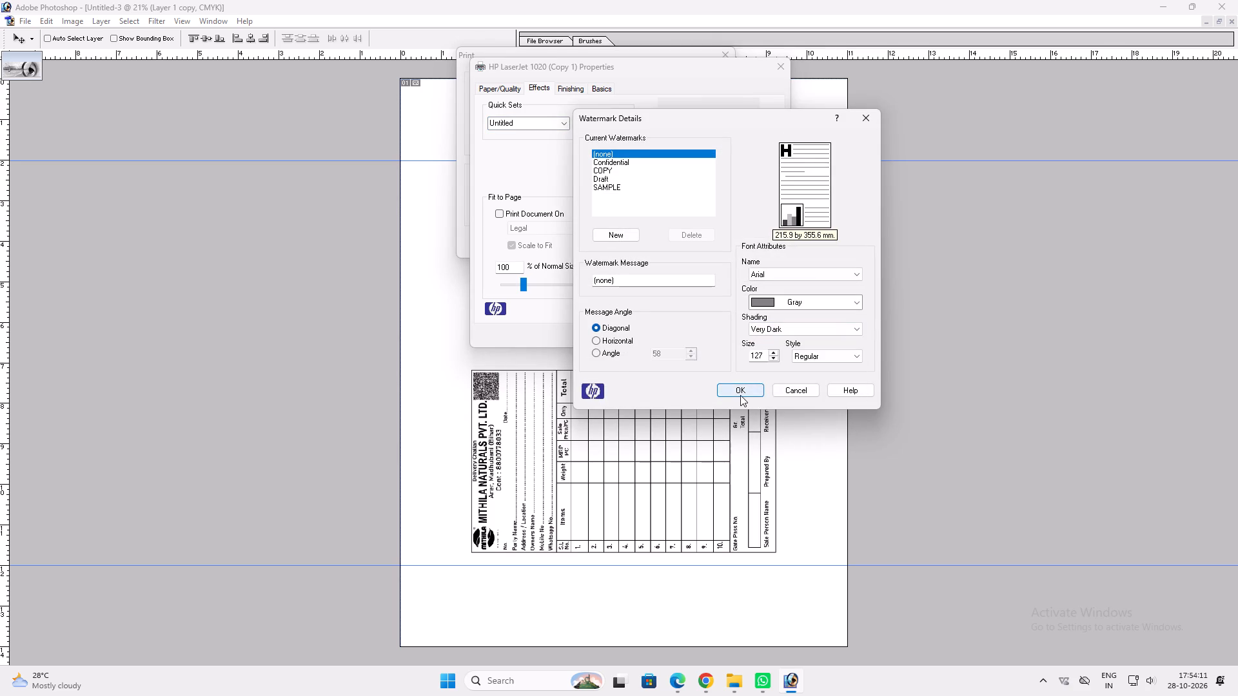
pyautogui.click(740, 395)
pyautogui.click(687, 329)
pyautogui.click(671, 335)
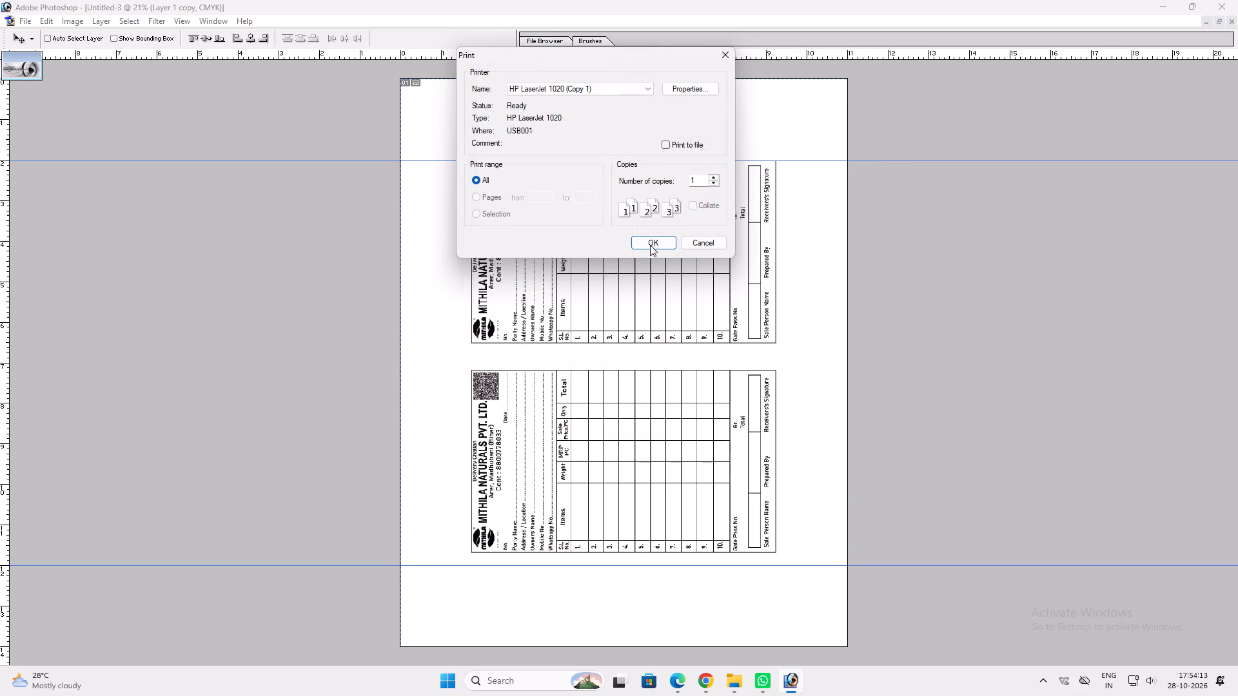
pyautogui.click(650, 245)
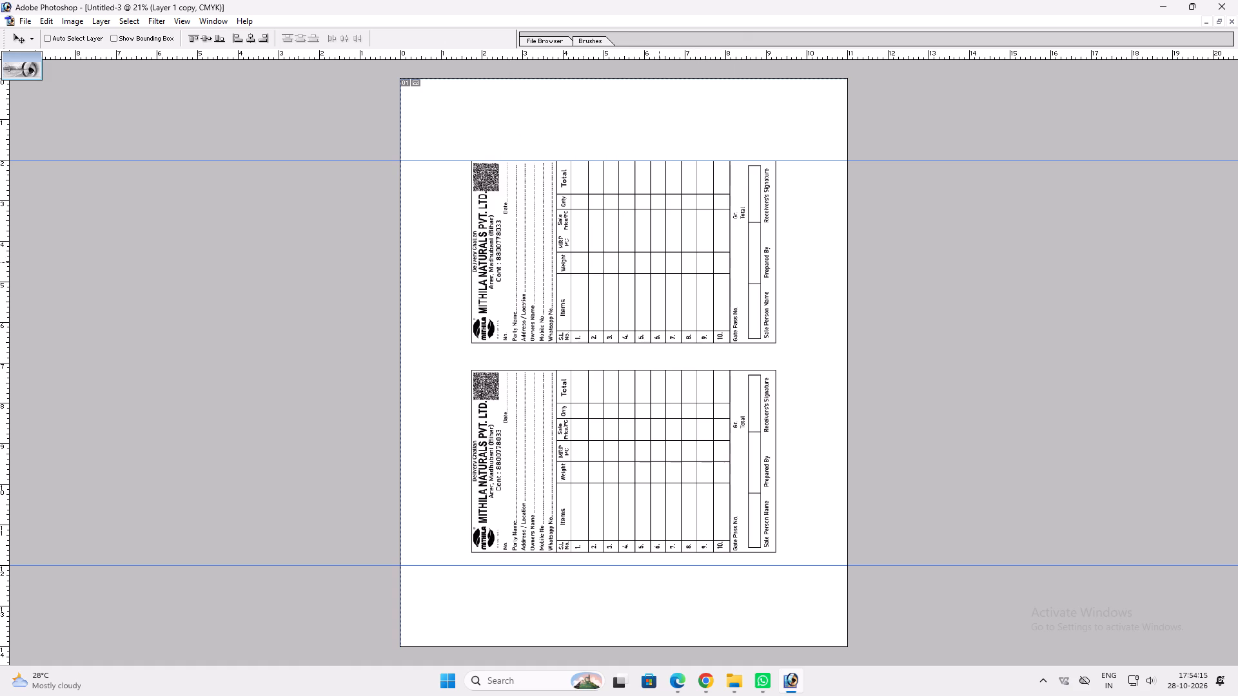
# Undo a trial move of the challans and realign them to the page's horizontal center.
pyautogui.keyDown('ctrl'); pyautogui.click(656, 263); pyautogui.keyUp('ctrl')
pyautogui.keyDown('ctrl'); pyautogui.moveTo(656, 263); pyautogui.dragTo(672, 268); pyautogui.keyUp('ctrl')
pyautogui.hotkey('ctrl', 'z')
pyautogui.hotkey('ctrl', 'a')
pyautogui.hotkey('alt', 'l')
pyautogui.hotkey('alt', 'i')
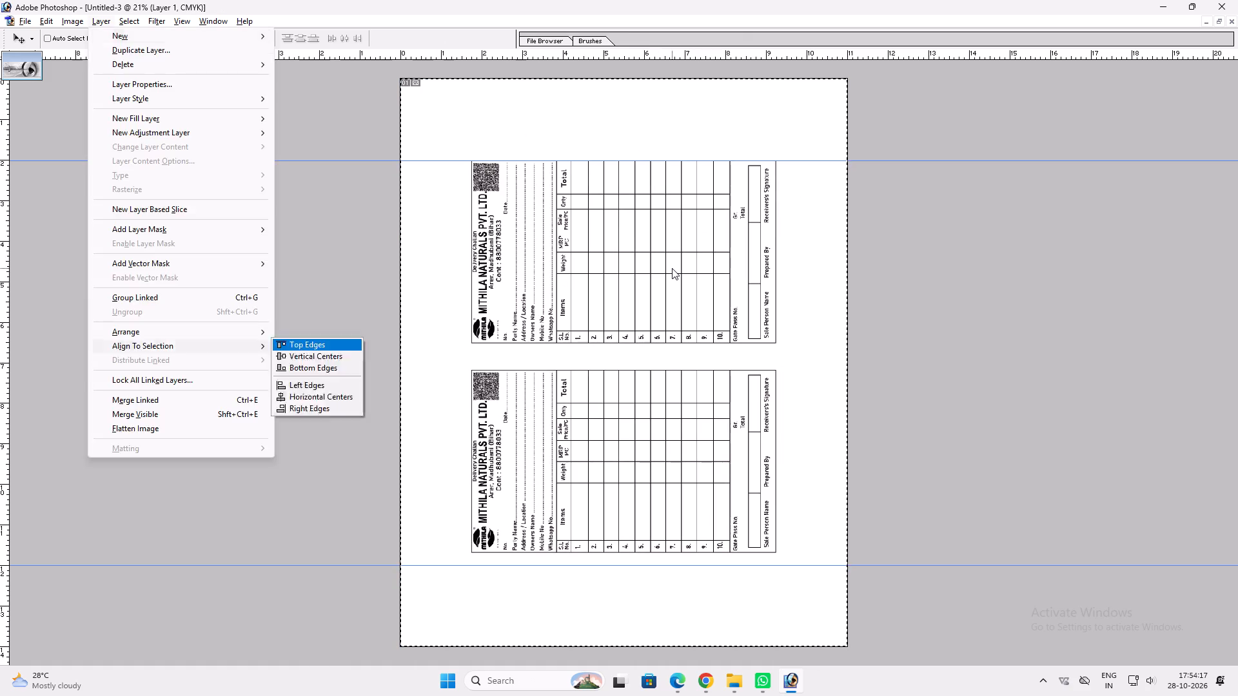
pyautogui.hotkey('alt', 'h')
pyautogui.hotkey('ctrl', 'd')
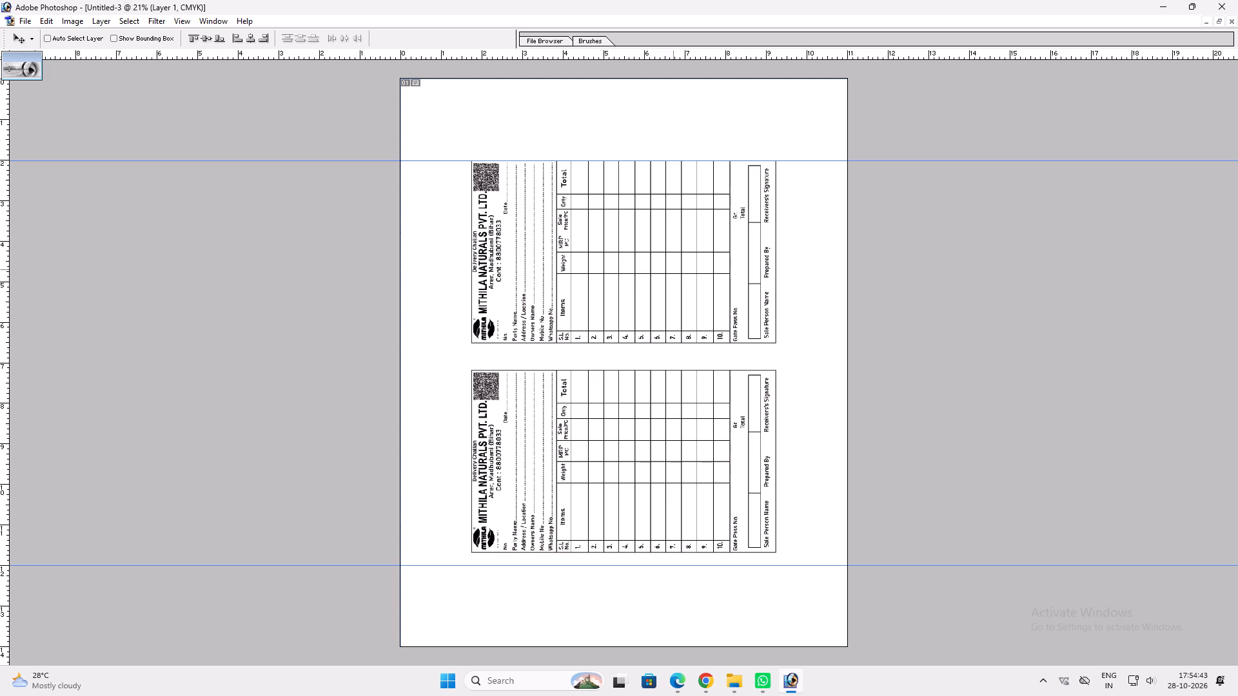
# Delete both delivery challan copies from the Untitled-3 page.
pyautogui.keyDown('ctrl'); pyautogui.click(638, 249); pyautogui.keyUp('ctrl')
pyautogui.moveTo(636, 253); pyautogui.dragTo(688, 262)
pyautogui.hotkey('ctrl', 'z')
pyautogui.hotkey('alt', 'l')
pyautogui.hotkey('alt', 'l')
pyautogui.hotkey('alt', 'l')
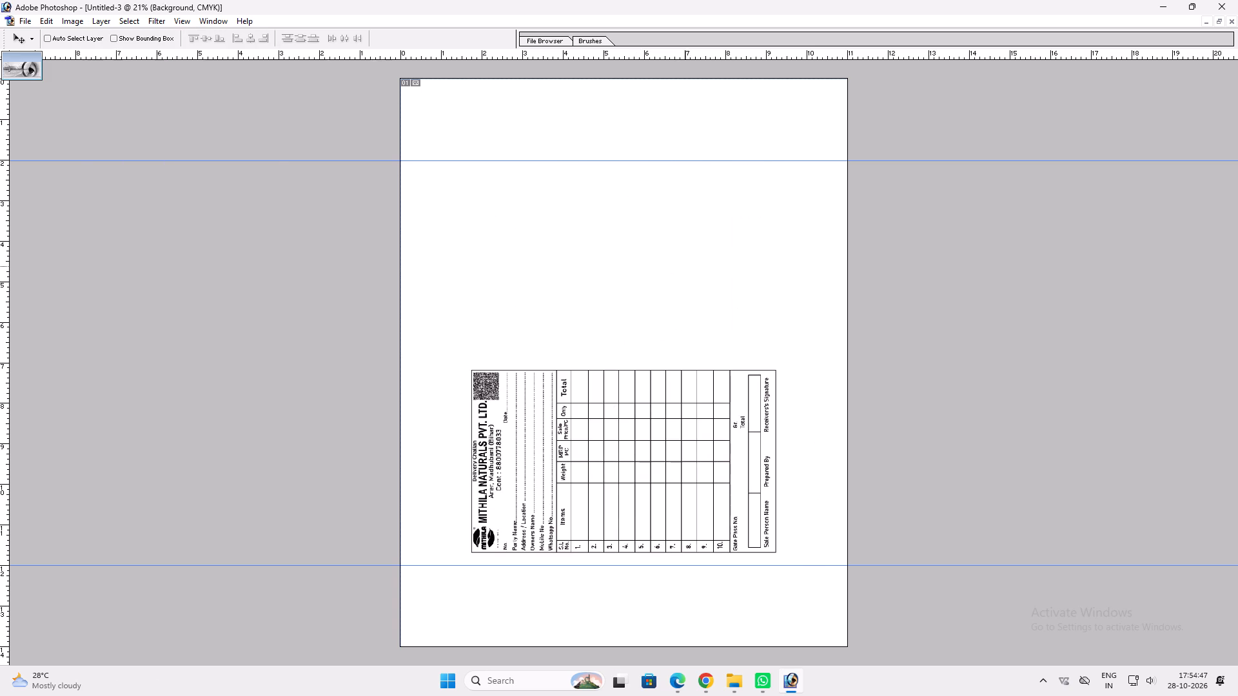
pyautogui.press('v')
pyautogui.keyDown('ctrl'); pyautogui.click(653, 401); pyautogui.keyUp('ctrl')
pyautogui.hotkey('alt', 'l')
pyautogui.hotkey('alt', 'l')
pyautogui.hotkey('alt', 'l')
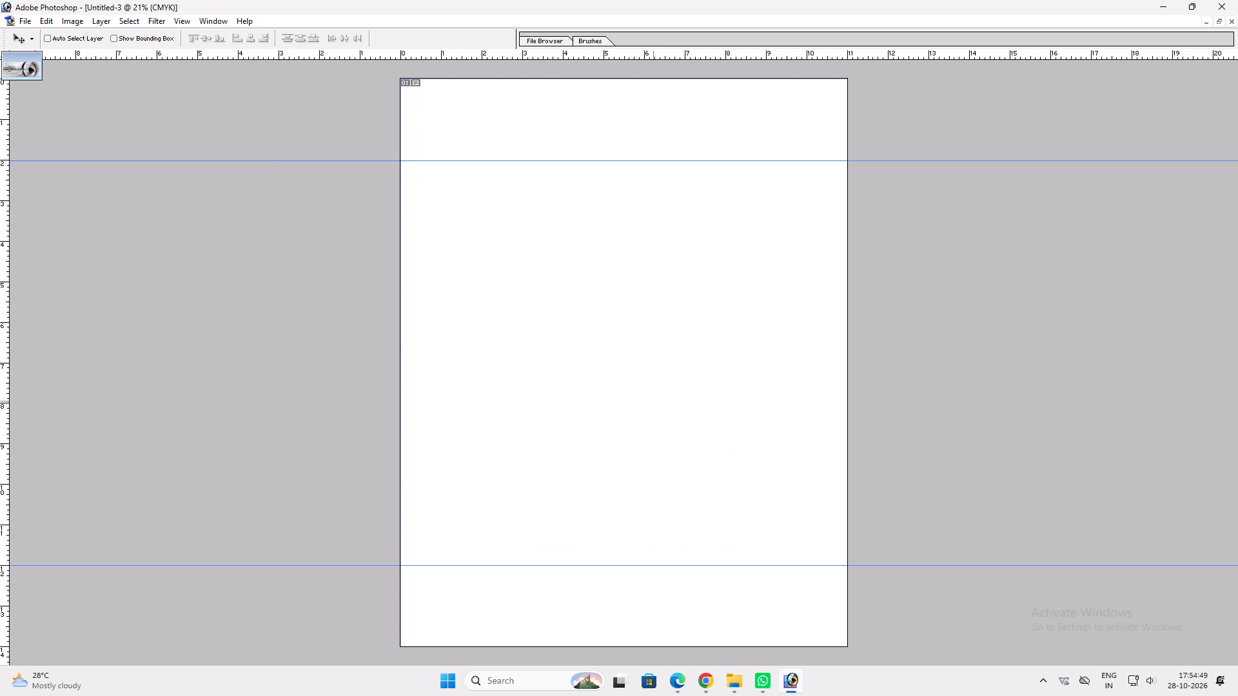
# Merge the visible layers of the Hindi gate pass (गेट पास) document Untitled-2 and copy the artwork into the empty Untitled-3 page.
pyautogui.write('ff')
pyautogui.press('f')
pyautogui.click(527, 235)
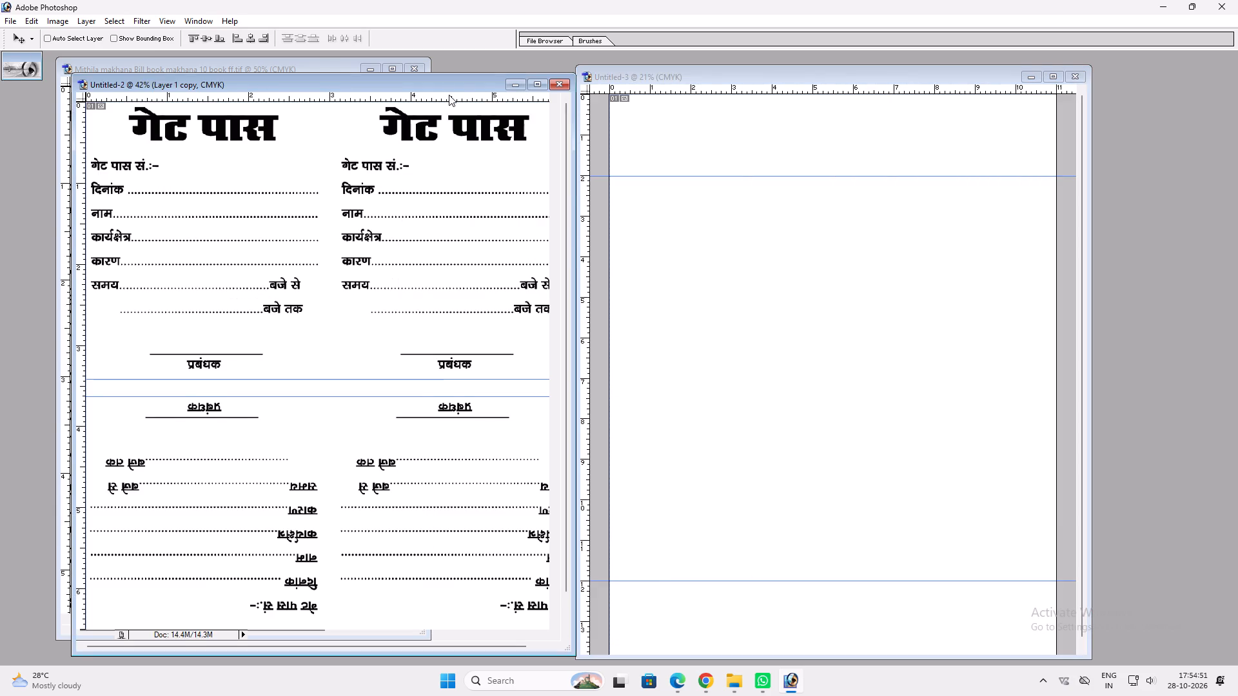
pyautogui.moveTo(432, 83); pyautogui.dragTo(560, 105)
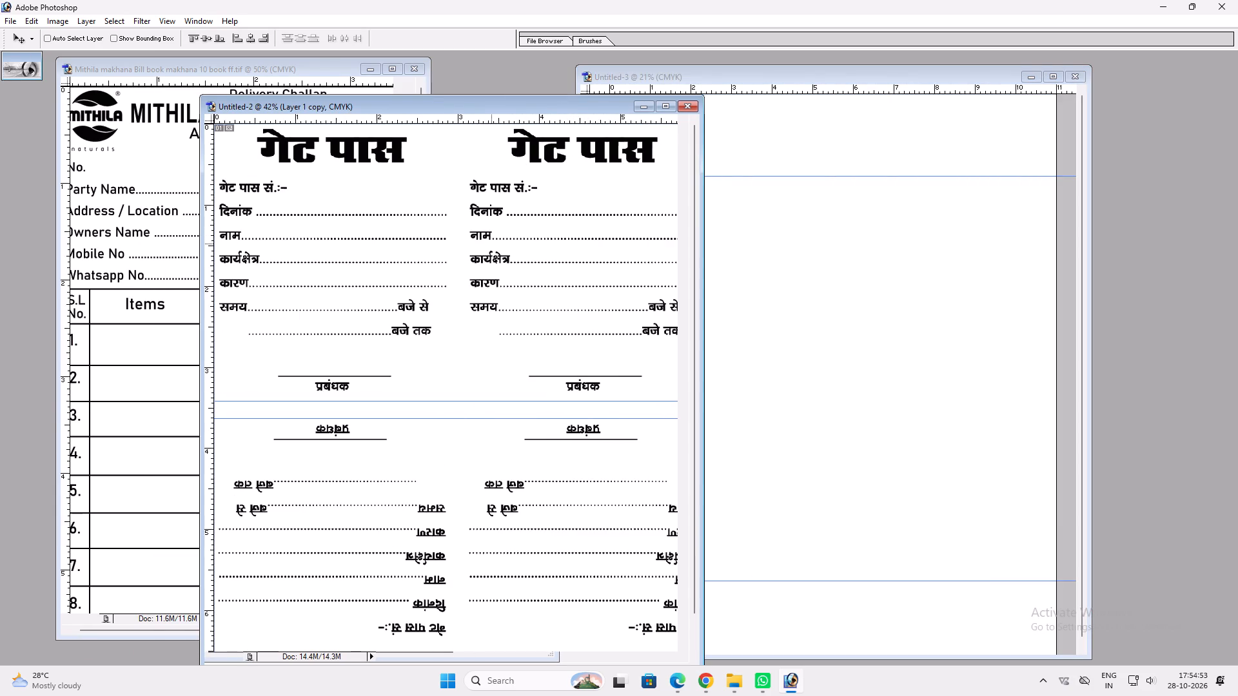
pyautogui.hotkey('ctrl', 'shift', 'e')
pyautogui.moveTo(467, 284); pyautogui.dragTo(877, 284)
pyautogui.press('v')
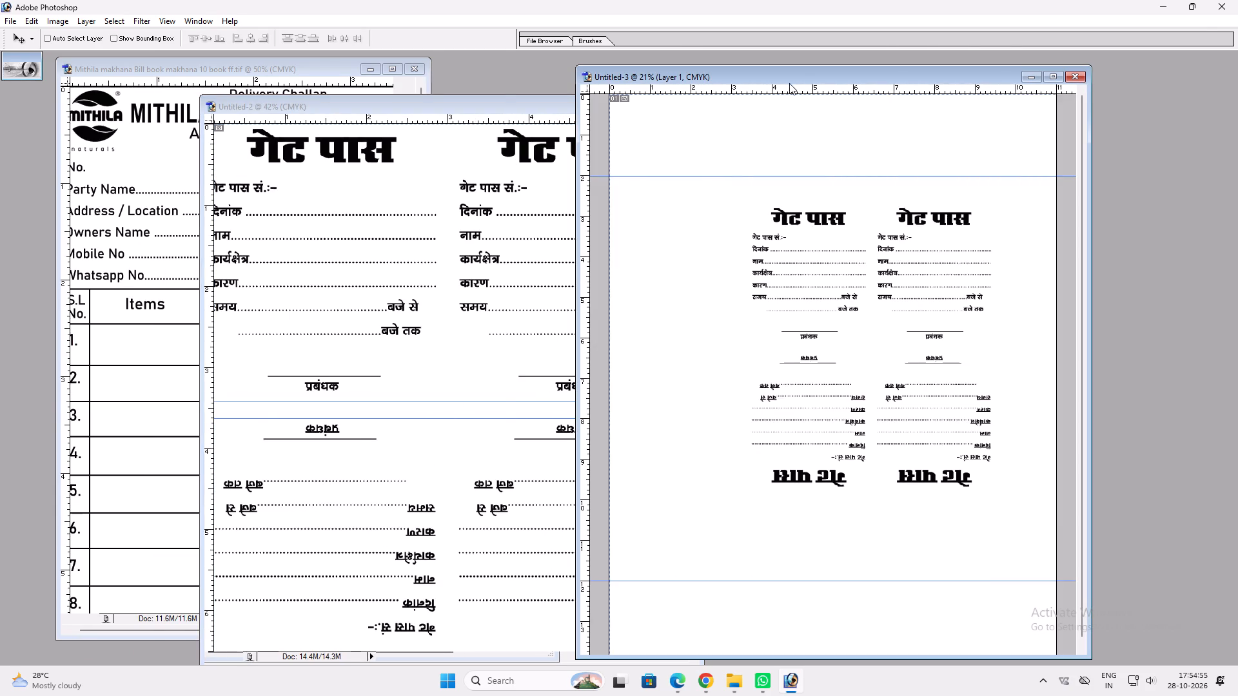
pyautogui.doubleClick(789, 83)
# Move the gate pass artwork up to the upper guide and align it to the page's horizontal center.
pyautogui.moveTo(723, 341); pyautogui.dragTo(687, 314)
pyautogui.hotkey('ctrl', 'a')
pyautogui.hotkey('alt', 'l')
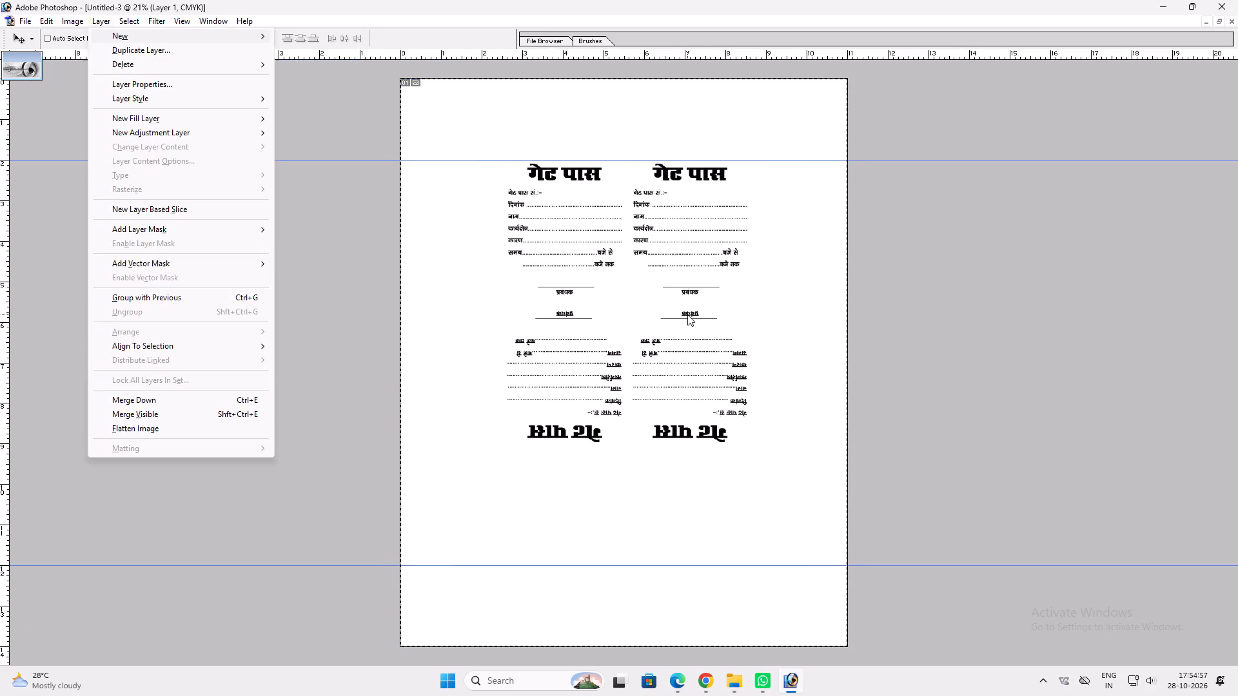
pyautogui.hotkey('alt', 'i')
pyautogui.hotkey('alt', 'h')
pyautogui.hotkey('ctrl', 'd')
pyautogui.press('v')
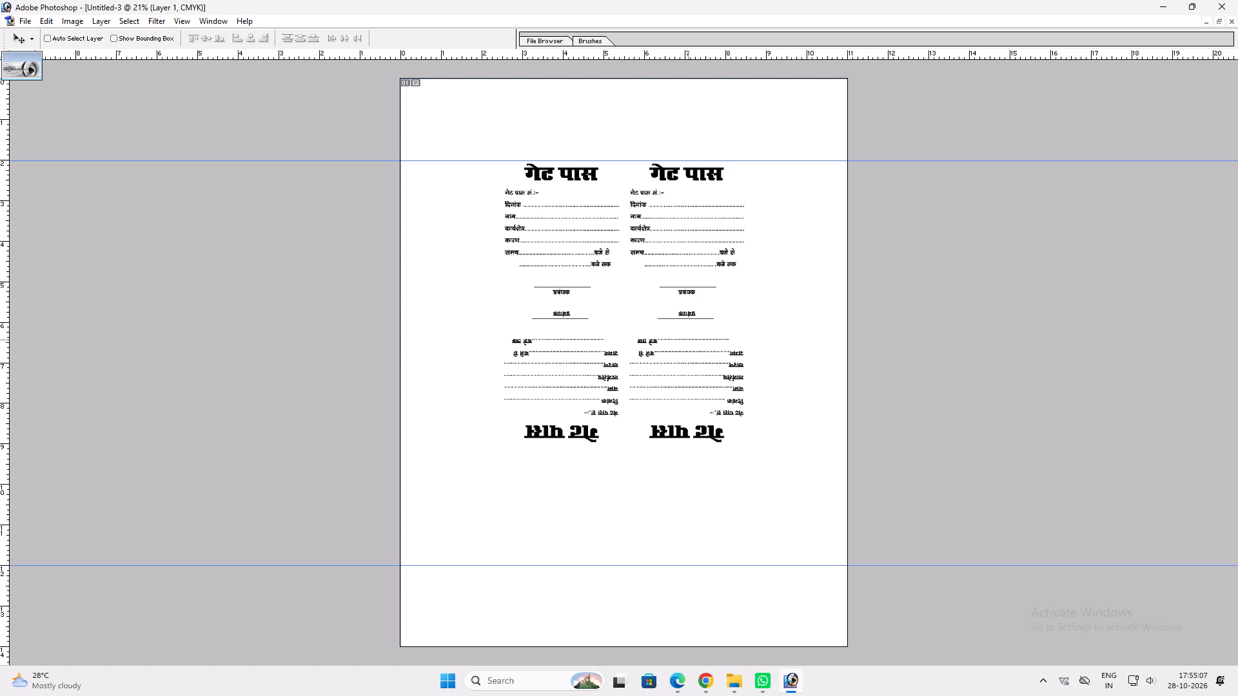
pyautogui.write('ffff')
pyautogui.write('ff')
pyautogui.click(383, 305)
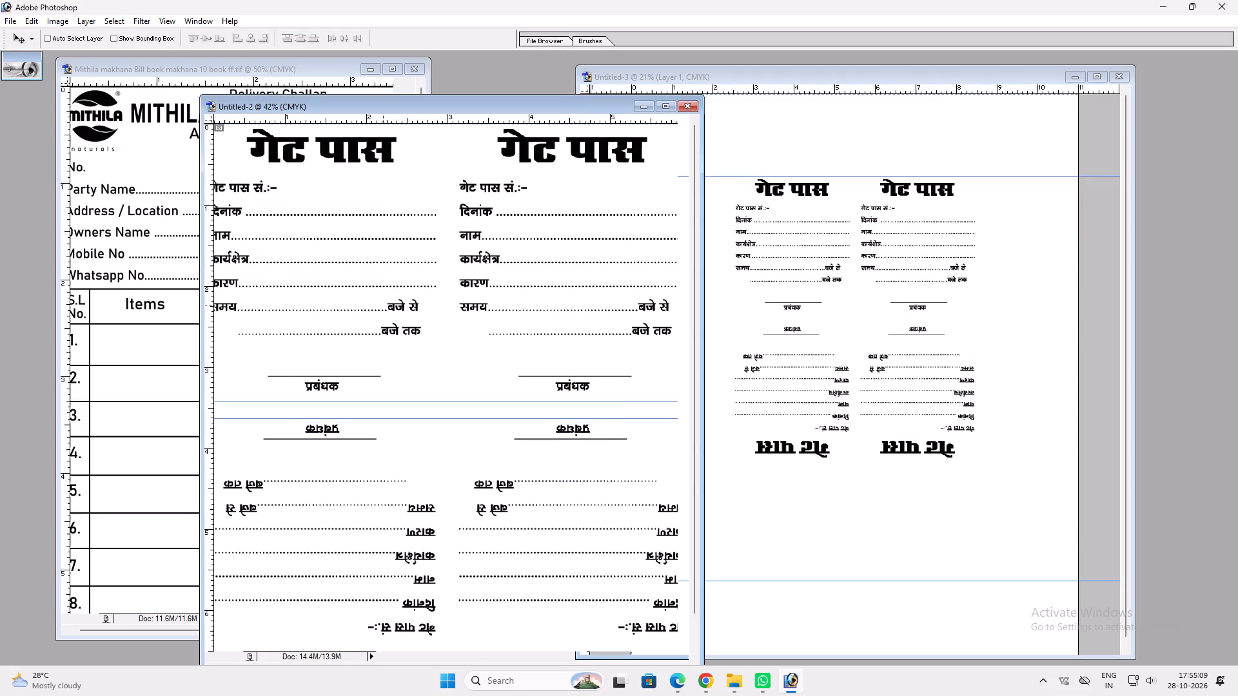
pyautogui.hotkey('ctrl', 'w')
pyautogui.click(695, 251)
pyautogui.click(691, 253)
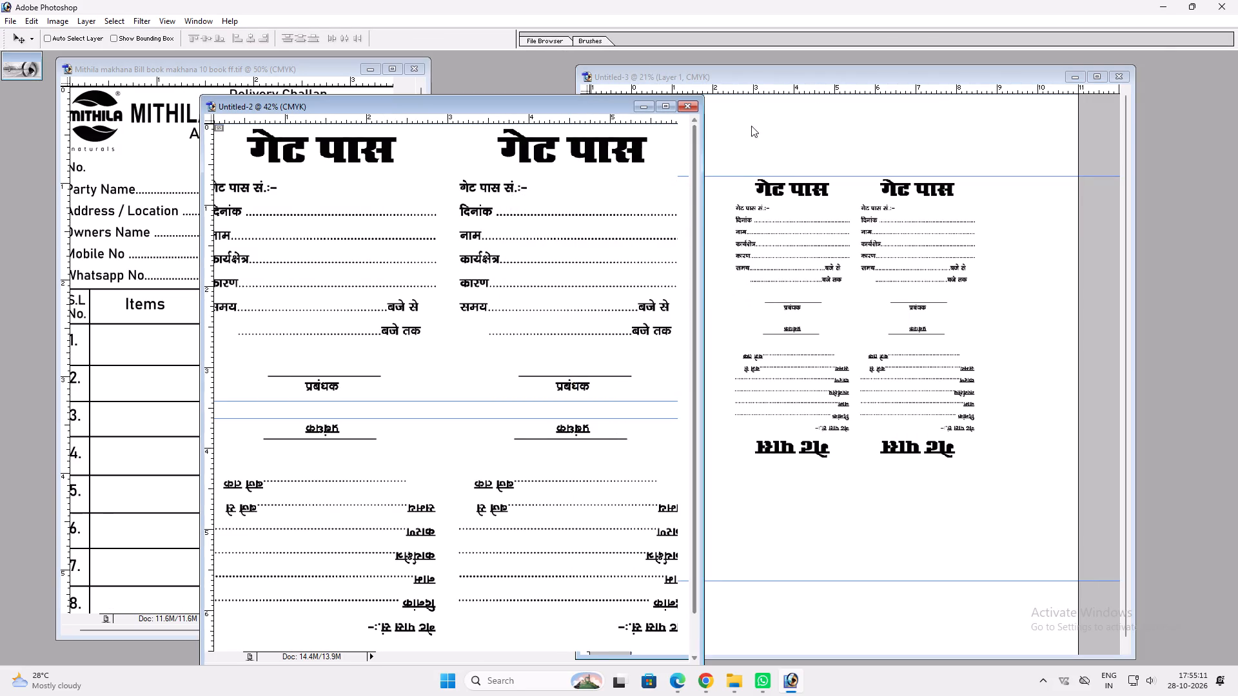
# Examine the Hindi gate passes on the Untitled-3 page up close, checking the text and their placement on the page.
pyautogui.doubleClick(747, 79)
pyautogui.click(732, 175)
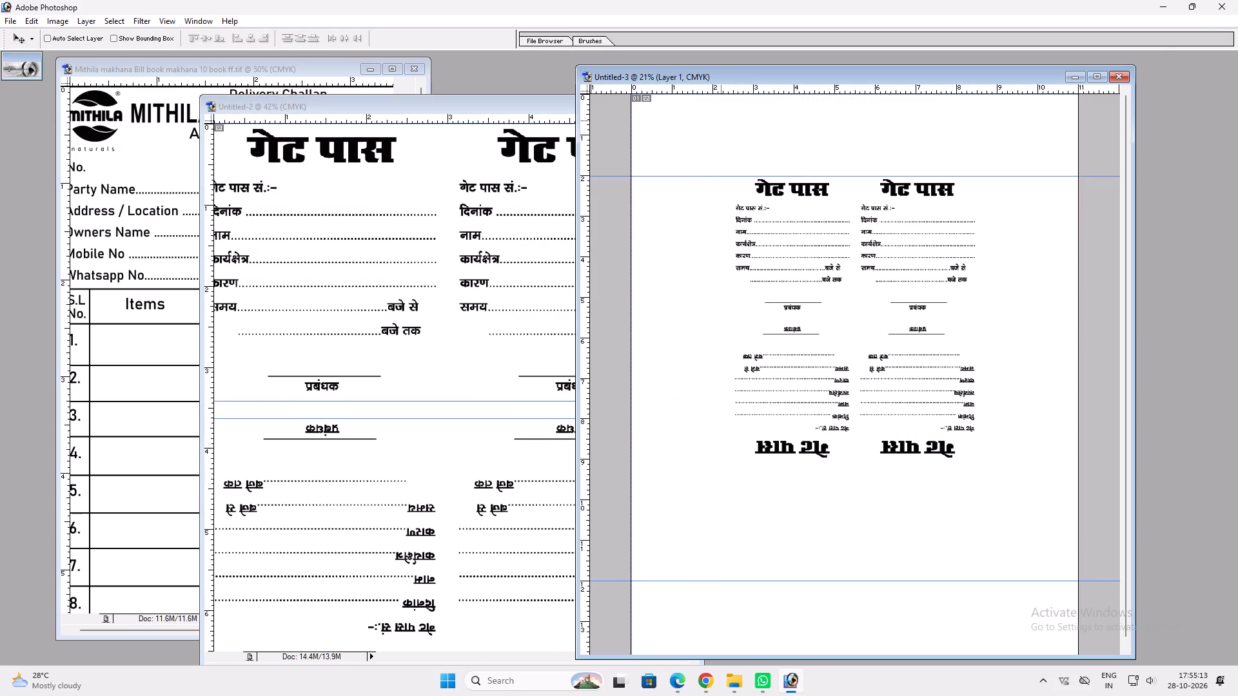
pyautogui.doubleClick(708, 77)
pyautogui.hotkey('ctrl', '0')
pyautogui.press('v')
pyautogui.hotkey('ctrl', '+')
pyautogui.hotkey('ctrl', '+')
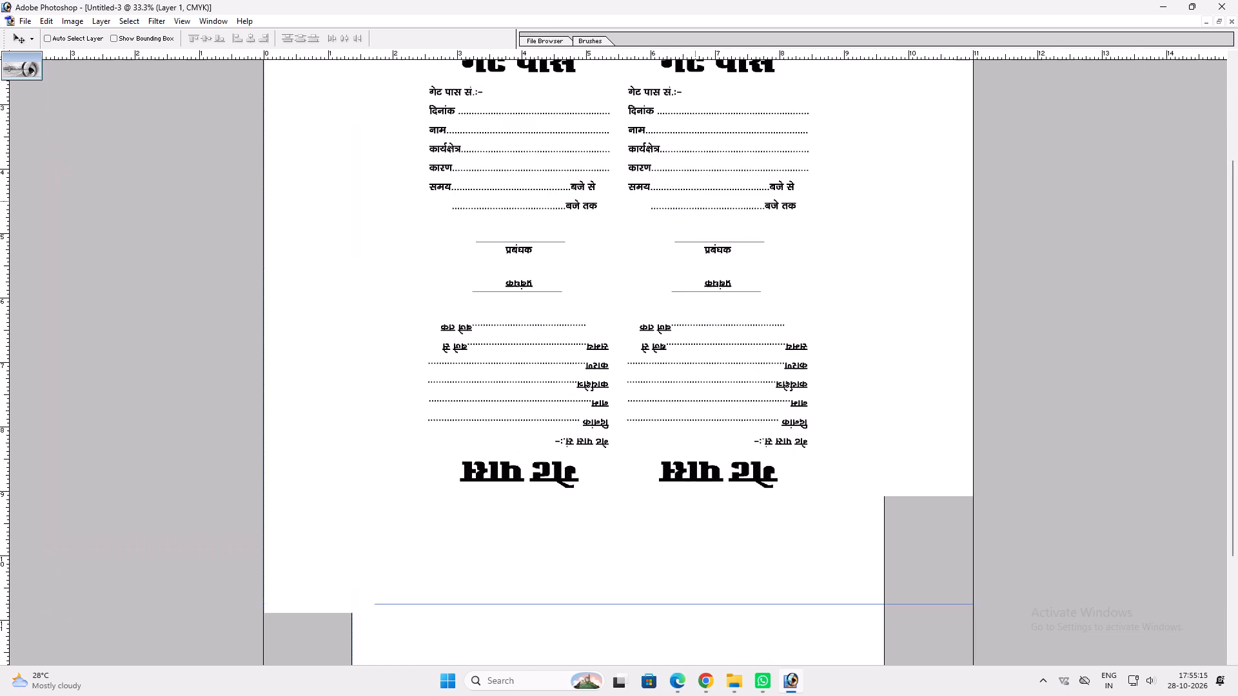
pyautogui.press('space')
pyautogui.press('space')
pyautogui.press('space')
pyautogui.press('space')
pyautogui.press('space')
pyautogui.press('space')
pyautogui.press('space')
pyautogui.press('space')
pyautogui.press('space')
pyautogui.press('space')
pyautogui.press('space')
pyautogui.press('space')
pyautogui.press('space')
pyautogui.press('space')
pyautogui.press('space')
pyautogui.press('space')
pyautogui.press('space')
pyautogui.press('space')
pyautogui.press('space')
pyautogui.press('space')
pyautogui.moveTo(695, 201); pyautogui.dragTo(707, 688)
pyautogui.rightClick(667, 341)
pyautogui.click(703, 351)
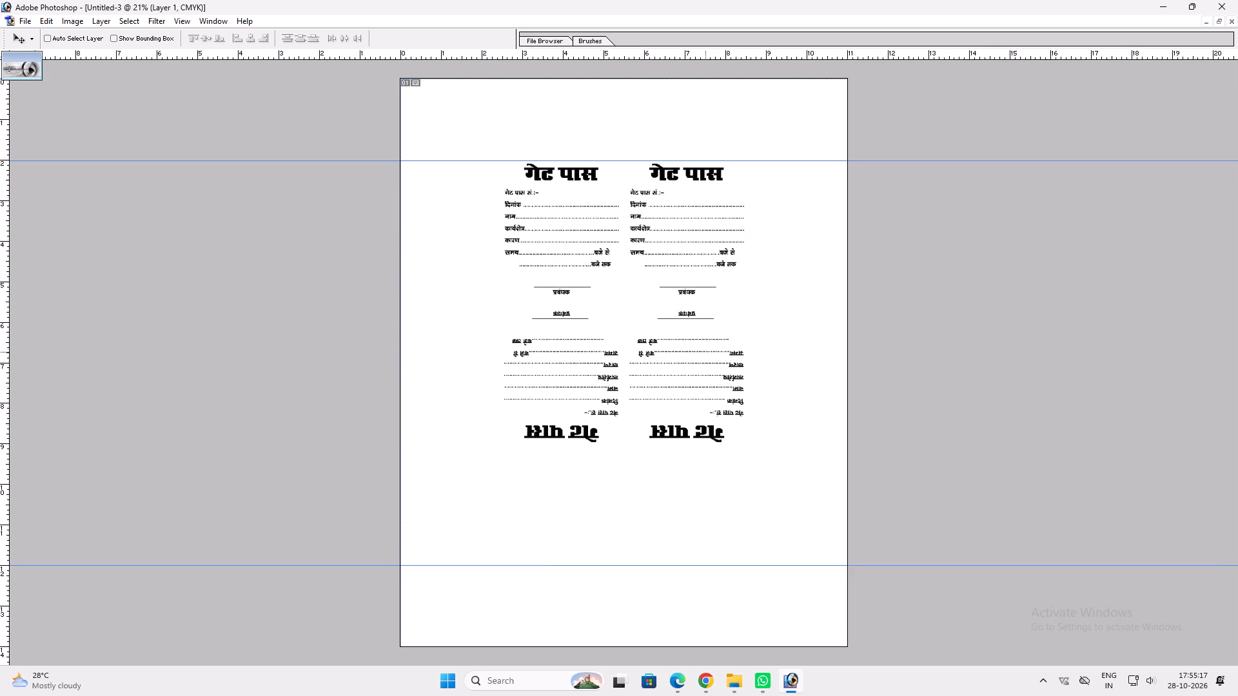
pyautogui.hotkey('ctrl', '+')
pyautogui.press('space')
pyautogui.press('space')
pyautogui.press('space')
pyautogui.press('space')
pyautogui.press('space')
pyautogui.press('space')
pyautogui.press('space')
pyautogui.press('space')
pyautogui.press('space')
pyautogui.press('space')
pyautogui.press('space')
pyautogui.press('space')
pyautogui.press('space')
pyautogui.moveTo(705, 352); pyautogui.dragTo(766, 487)
pyautogui.hotkey('ctrl', '+')
pyautogui.press('space')
pyautogui.press('space')
pyautogui.press('space')
pyautogui.press('space')
pyautogui.press('space')
pyautogui.press('space')
pyautogui.press('space')
pyautogui.press('space')
pyautogui.press('space')
pyautogui.press('space')
pyautogui.press('space')
pyautogui.press('space')
pyautogui.press('space')
pyautogui.press('space')
pyautogui.press('space')
pyautogui.press('space')
pyautogui.press('space')
pyautogui.press('space')
pyautogui.press('space')
pyautogui.press('space')
pyautogui.moveTo(704, 430); pyautogui.dragTo(718, 485)
pyautogui.moveTo(677, 389); pyautogui.dragTo(693, 390, button='right')
pyautogui.click(706, 393)
pyautogui.hotkey('ctrl', '+')
pyautogui.press('space')
pyautogui.press('space')
pyautogui.press('space')
pyautogui.press('space')
pyautogui.rightClick(698, 390)
pyautogui.moveTo(698, 391); pyautogui.dragTo(705, 394)
pyautogui.hotkey('ctrl', 'z')
pyautogui.hotkey('ctrl', '0')
pyautogui.hotkey('ctrl', 'd')
pyautogui.hotkey('ctrl', '+')
pyautogui.press('space')
pyautogui.press('space')
pyautogui.press('space')
pyautogui.press('space')
pyautogui.press('space')
pyautogui.press('space')
pyautogui.press('space')
pyautogui.press('space')
pyautogui.press('space')
pyautogui.press('space')
pyautogui.press('space')
pyautogui.press('space')
pyautogui.press('space')
pyautogui.press('space')
pyautogui.press('space')
pyautogui.press('space')
pyautogui.press('space')
pyautogui.rightClick(682, 368)
pyautogui.moveTo(689, 371); pyautogui.dragTo(696, 372)
pyautogui.hotkey('ctrl', '+')
pyautogui.hotkey('ctrl', '+')
pyautogui.hotkey('ctrl', '+')
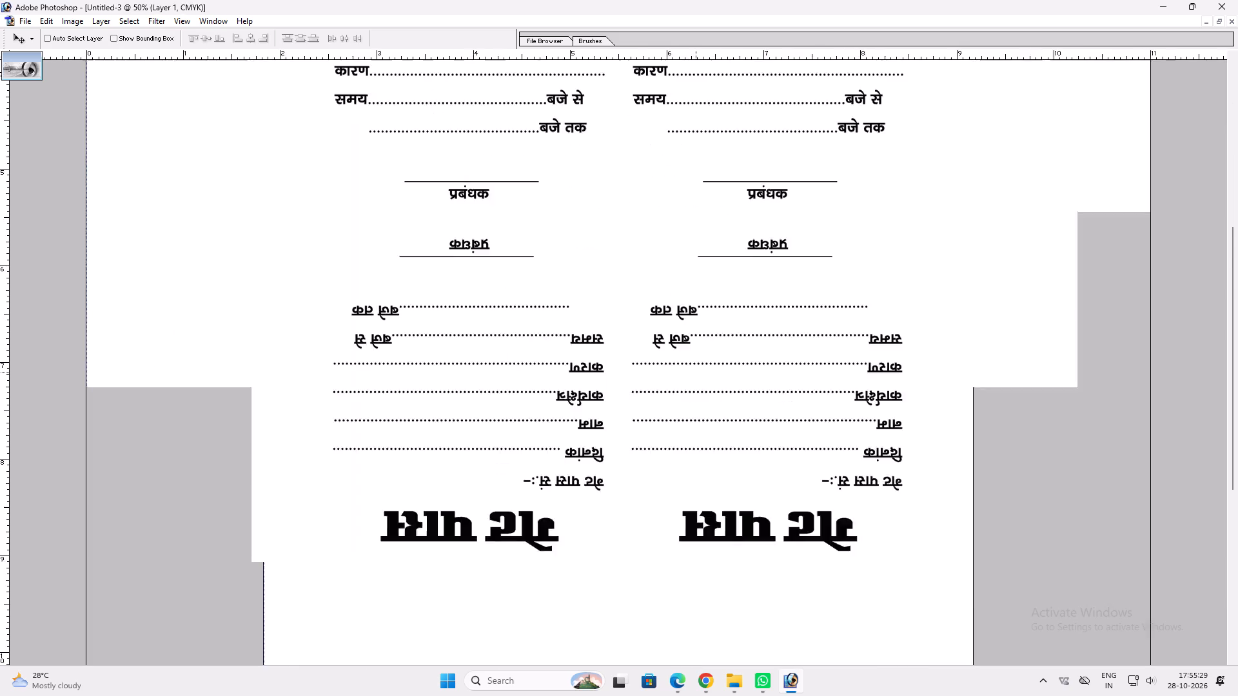
pyautogui.hotkey('ctrl', '+')
pyautogui.press('space')
pyautogui.press('space')
pyautogui.press('space')
pyautogui.press('space')
pyautogui.press('space')
pyautogui.press('space')
pyautogui.press('space')
pyautogui.press('space')
pyautogui.press('space')
pyautogui.press('space')
pyautogui.press('space')
pyautogui.rightClick(702, 357)
pyautogui.click(729, 363)
pyautogui.hotkey('ctrl', '+')
pyautogui.hotkey('ctrl', '+')
pyautogui.hotkey('ctrl', '+')
pyautogui.press('space')
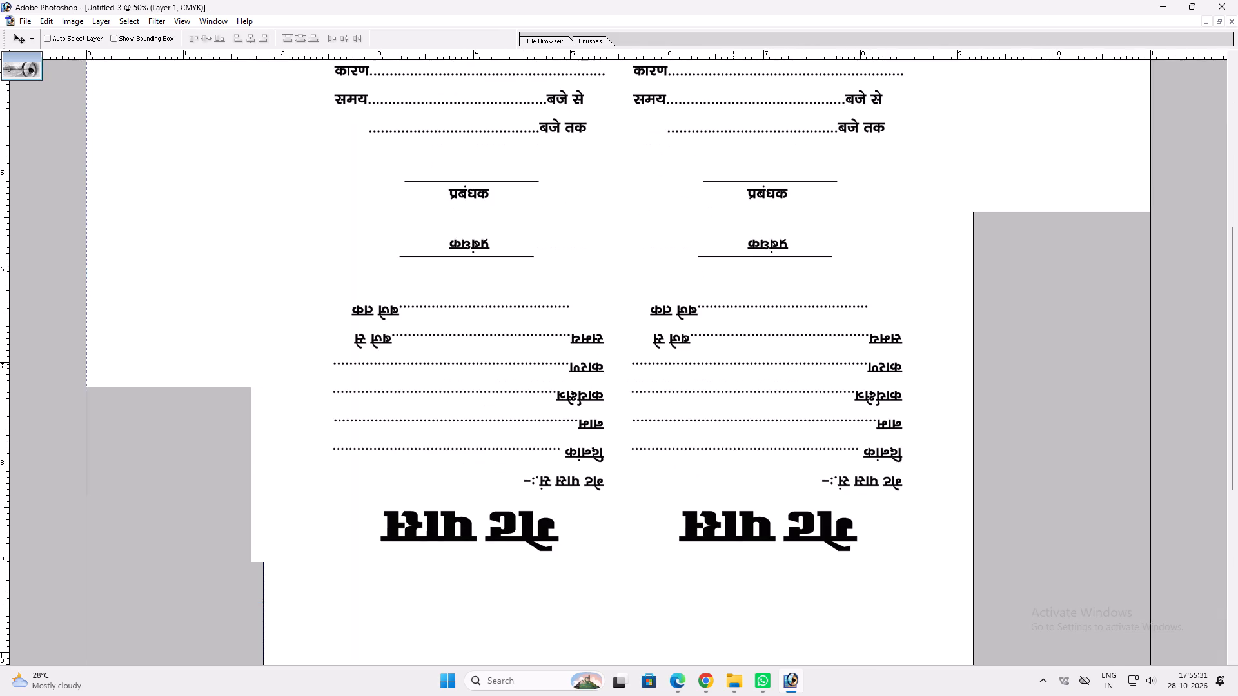
pyautogui.hotkey('ctrl', '0')
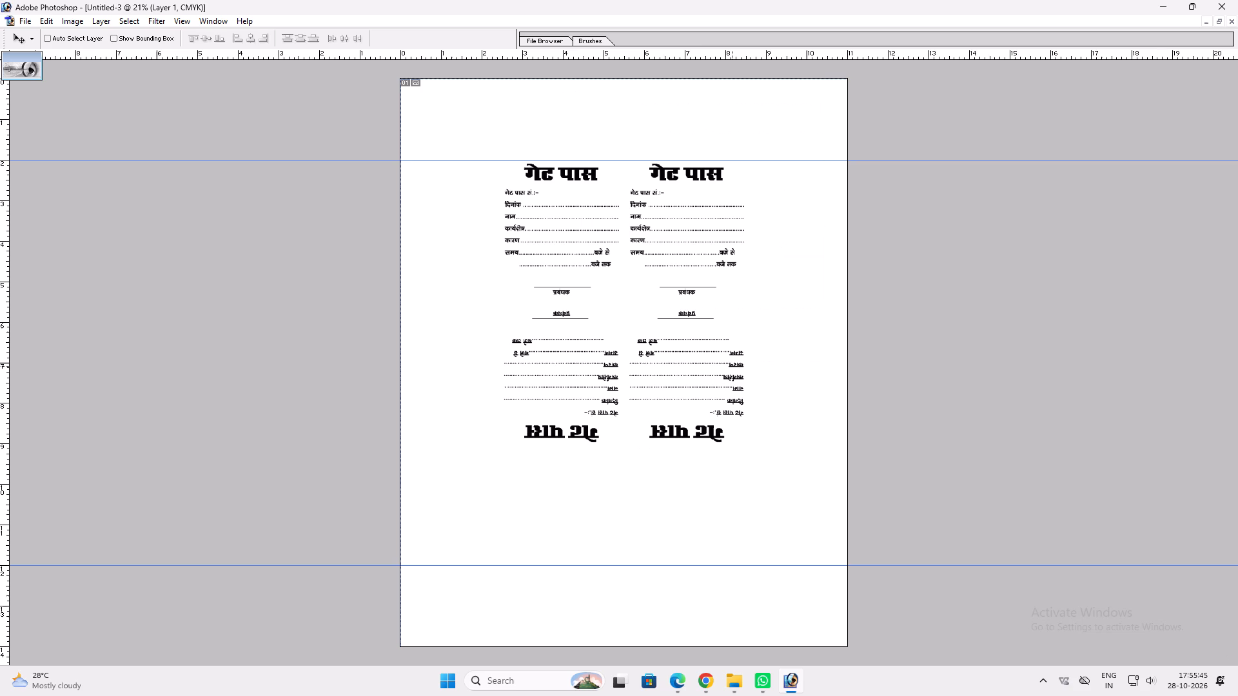
pyautogui.hotkey('ctrl', '0')
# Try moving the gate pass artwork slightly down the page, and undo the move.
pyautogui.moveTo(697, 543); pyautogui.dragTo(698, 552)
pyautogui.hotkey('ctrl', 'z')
# Examine the Hindi gate passes on the Untitled-3 page up close, checking the text, signature lines and spacing.
pyautogui.hotkey('ctrl', '+')
pyautogui.hotkey('ctrl', '+')
pyautogui.hotkey('ctrl', '+')
pyautogui.hotkey('ctrl', '+')
pyautogui.press('space')
pyautogui.press('space')
pyautogui.press('space')
pyautogui.press('space')
pyautogui.press('space')
pyautogui.press('space')
pyautogui.press('space')
pyautogui.press('space')
pyautogui.press('space')
pyautogui.press('space')
pyautogui.press('space')
pyautogui.press('space')
pyautogui.press('space')
pyautogui.press('space')
pyautogui.press('space')
pyautogui.press('space')
pyautogui.press('space')
pyautogui.press('space')
pyautogui.press('space')
pyautogui.press('space')
pyautogui.moveTo(630, 506); pyautogui.dragTo(634, 657)
pyautogui.moveTo(721, 374); pyautogui.dragTo(721, 375)
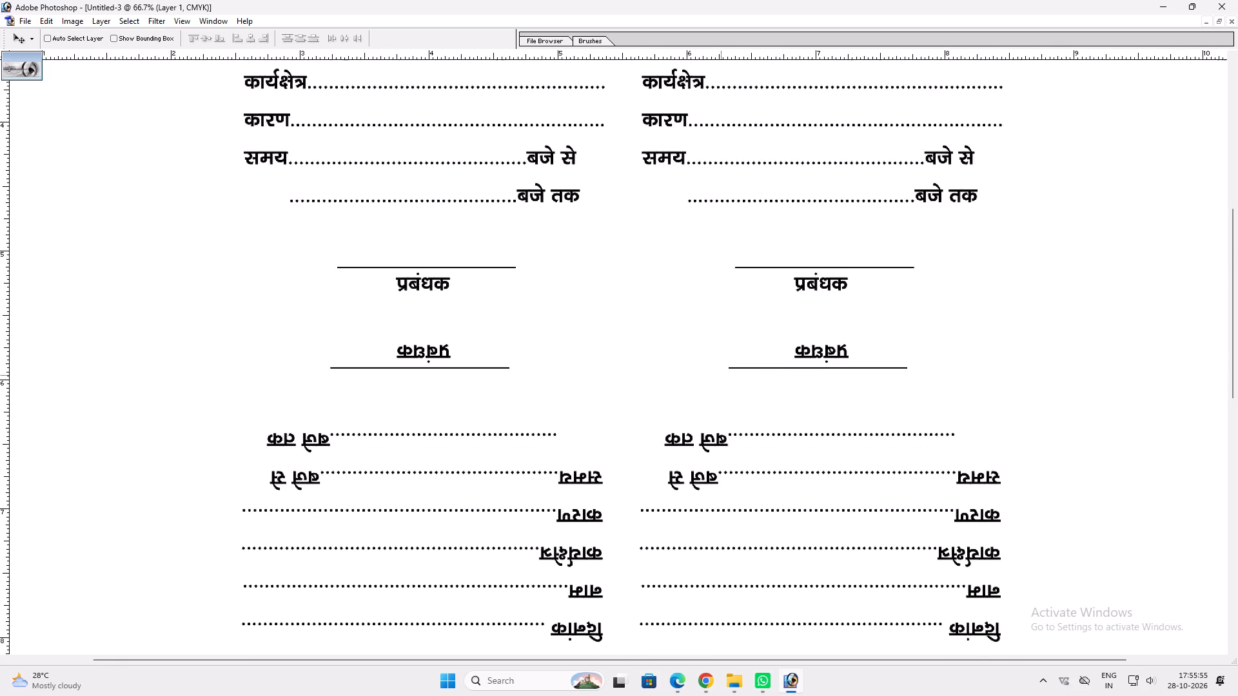
pyautogui.moveTo(721, 375); pyautogui.dragTo(752, 519)
pyautogui.moveTo(647, 450); pyautogui.dragTo(654, 450, button='right')
pyautogui.click(673, 457)
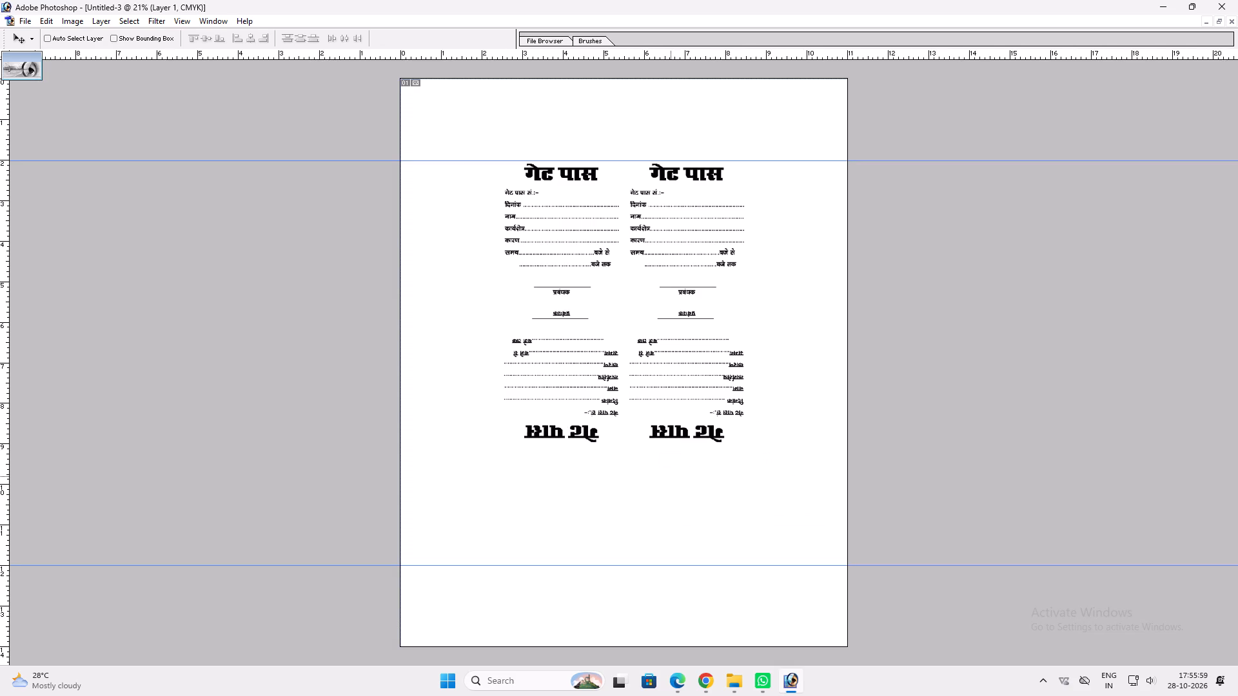
# Switch to the Untitled-2 gate pass document and print it with the current settings.
pyautogui.hotkey('ctrl', 'p')
pyautogui.click(815, 203)
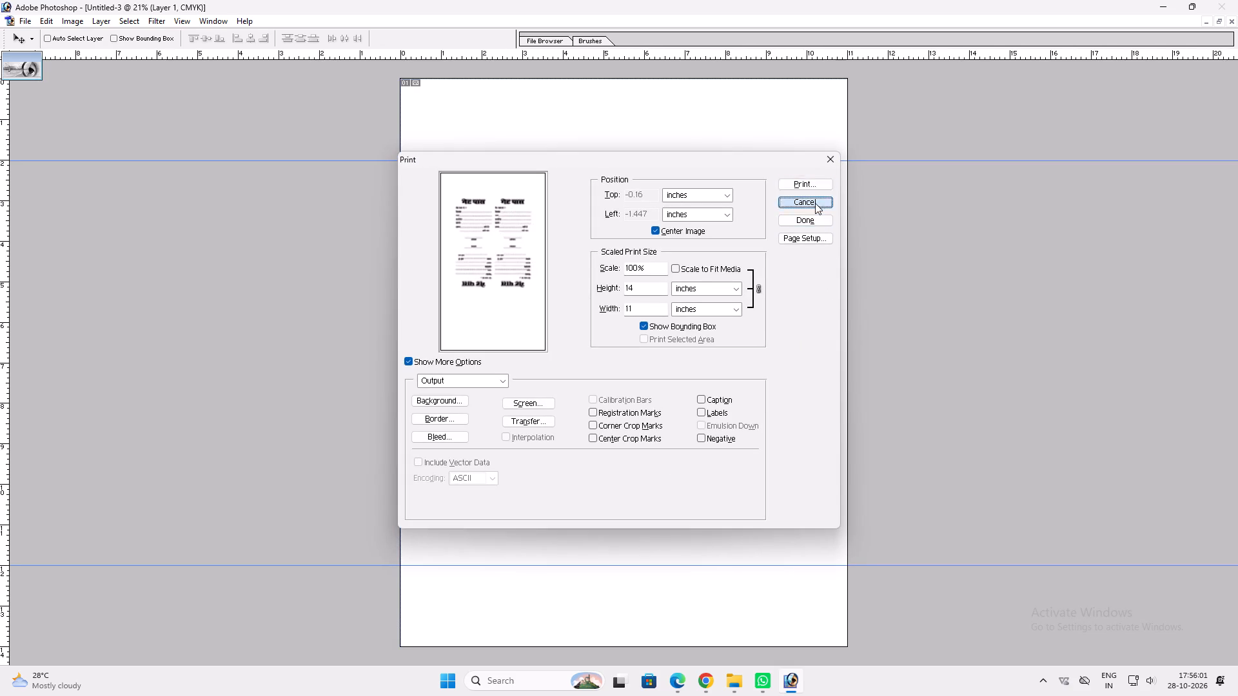
pyautogui.hotkey('ctrl', 'Tab')
pyautogui.hotkey('ctrl', 'p')
pyautogui.press('Return')
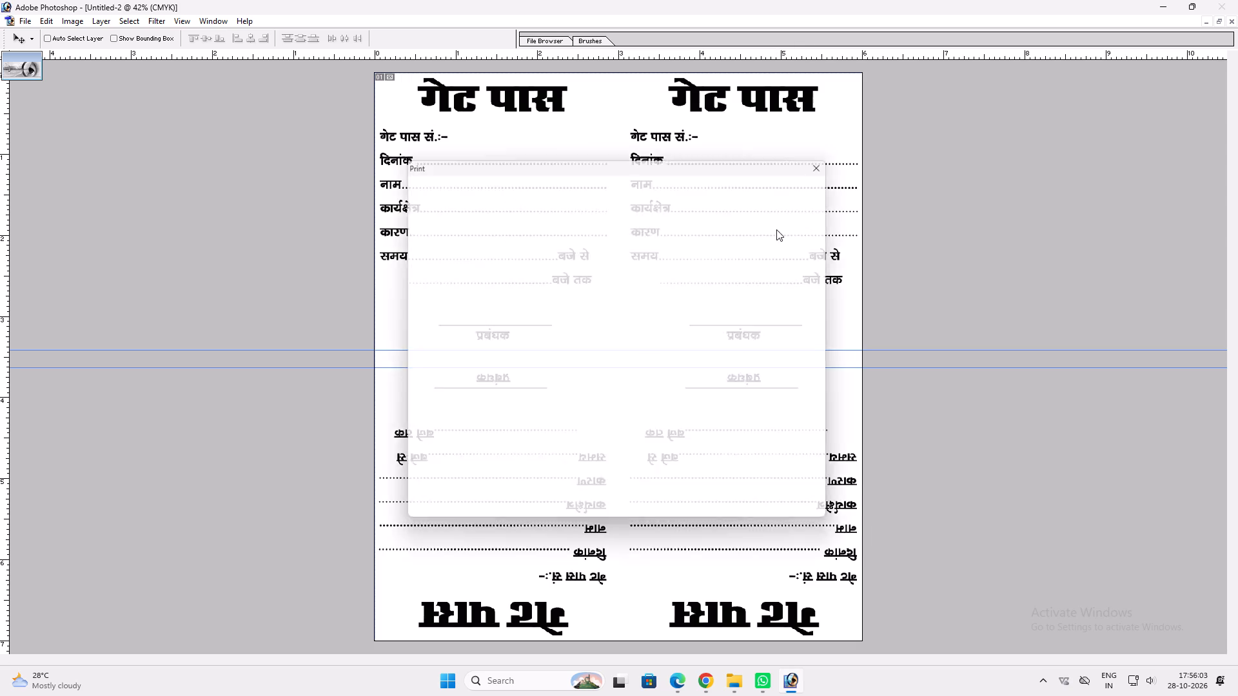
pyautogui.press('Return')
pyautogui.press('Return')
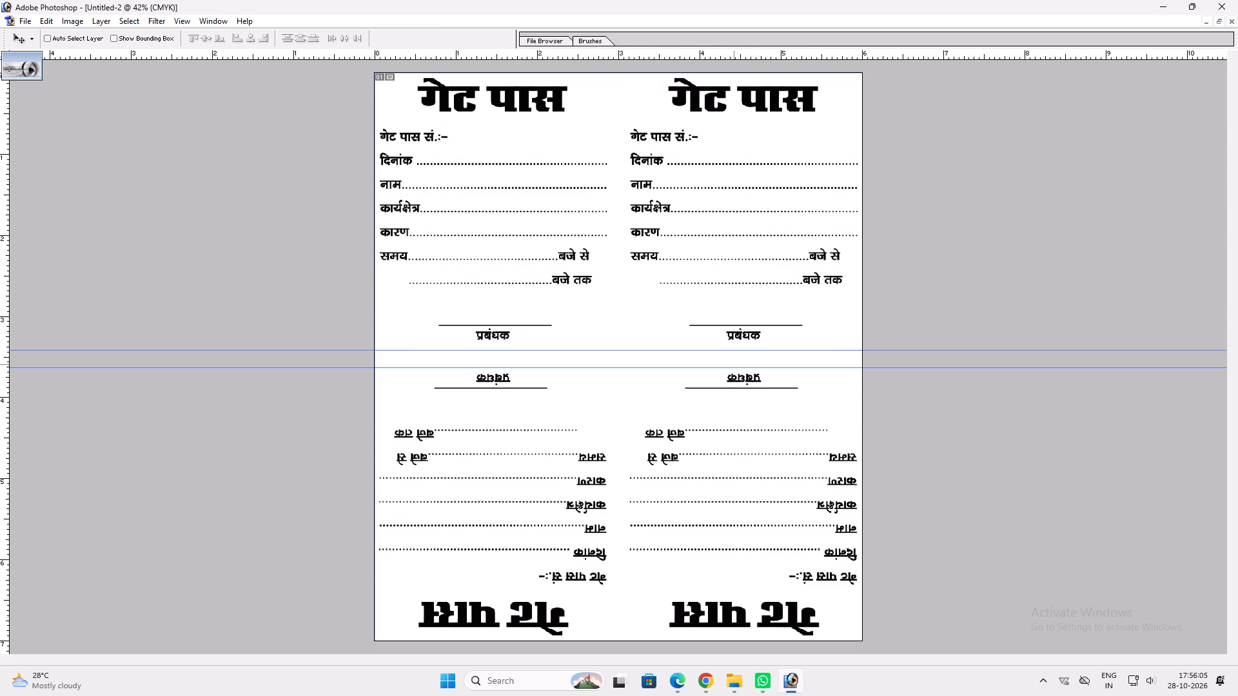
# Set the paper size to A4 and print one copy of the Untitled-2 gate passes on the HP LaserJet 1020.
pyautogui.hotkey('ctrl', 'p')
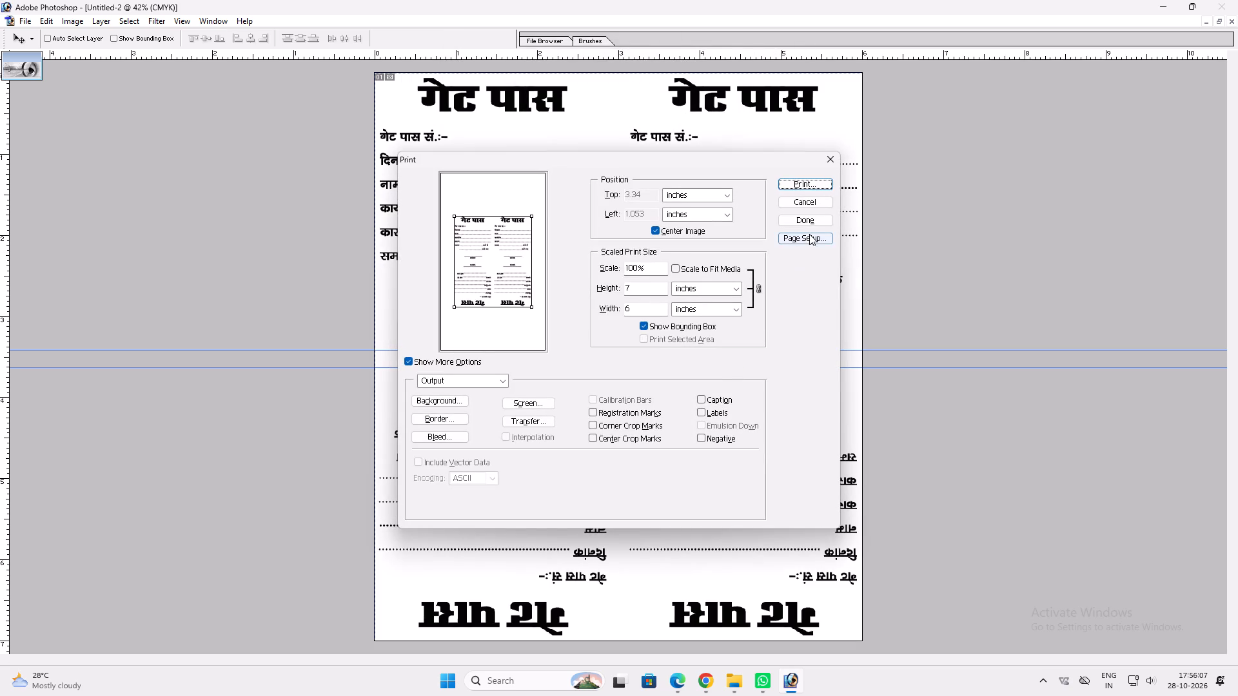
pyautogui.click(809, 234)
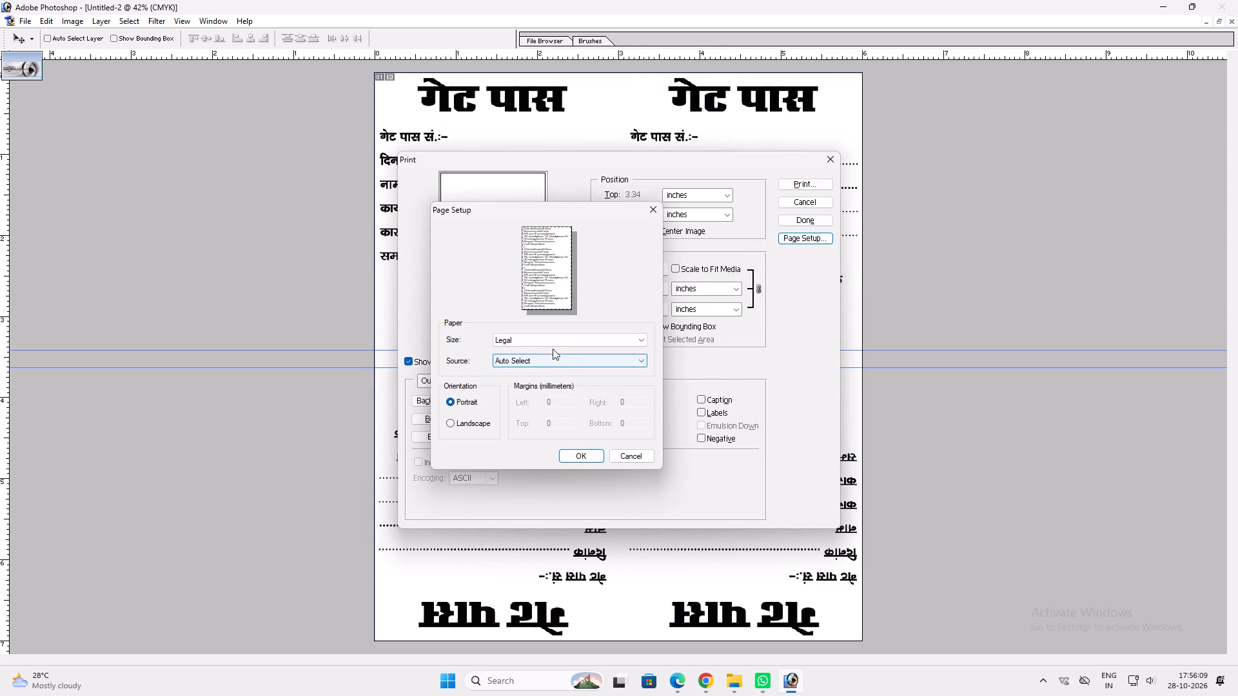
pyautogui.click(549, 345)
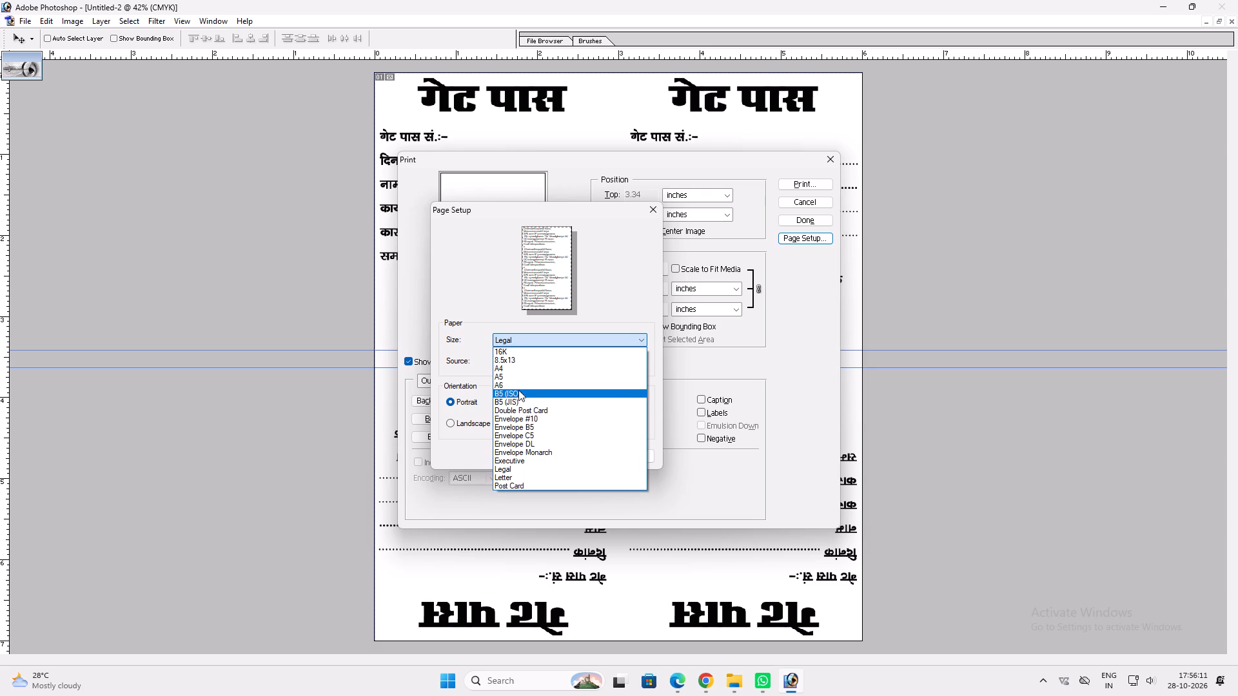
pyautogui.click(512, 371)
pyautogui.click(592, 454)
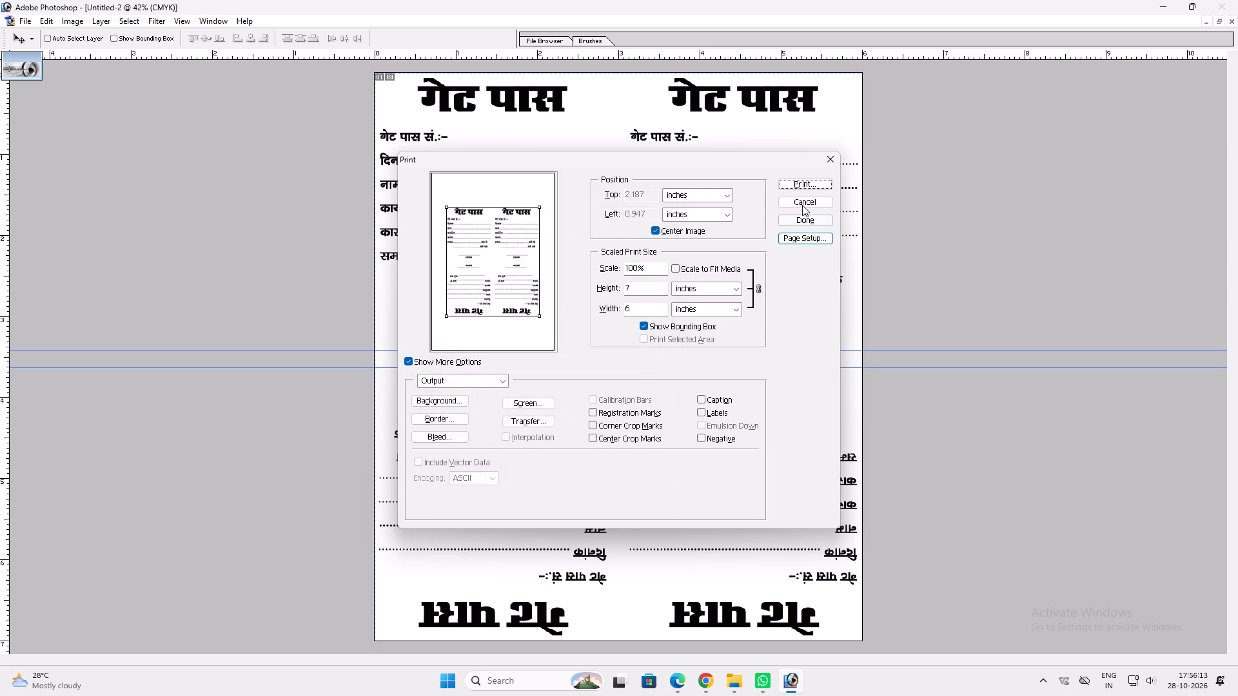
pyautogui.click(813, 185)
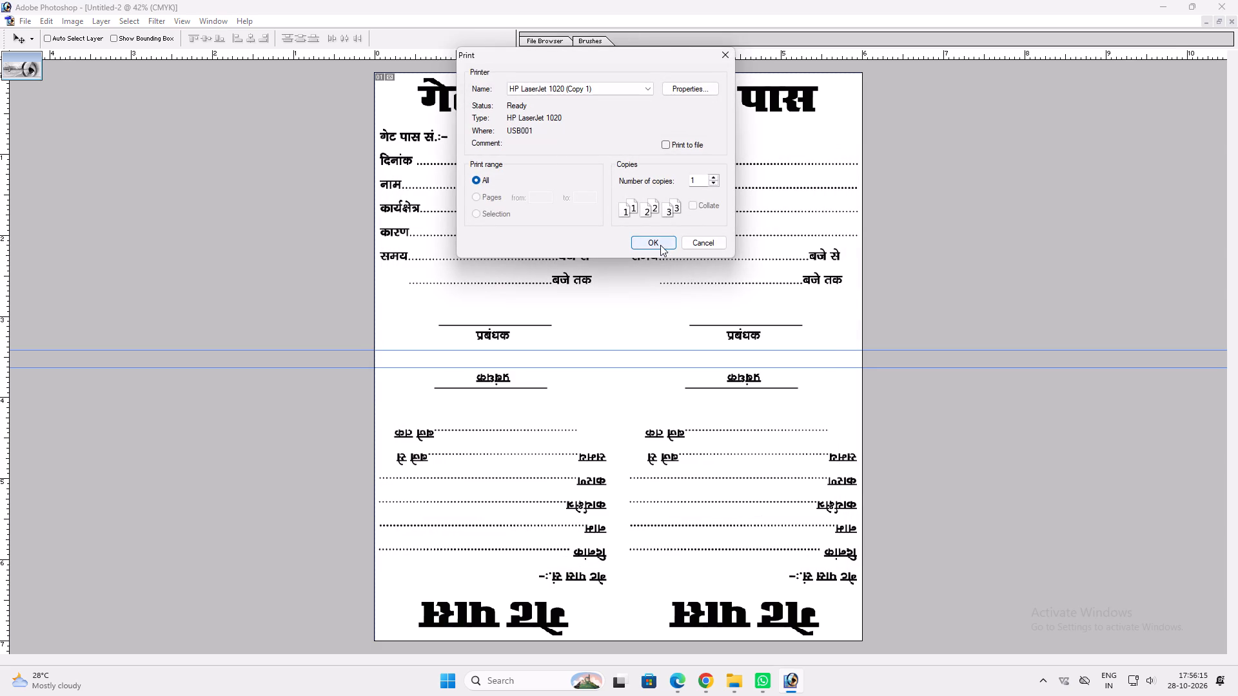
pyautogui.click(660, 244)
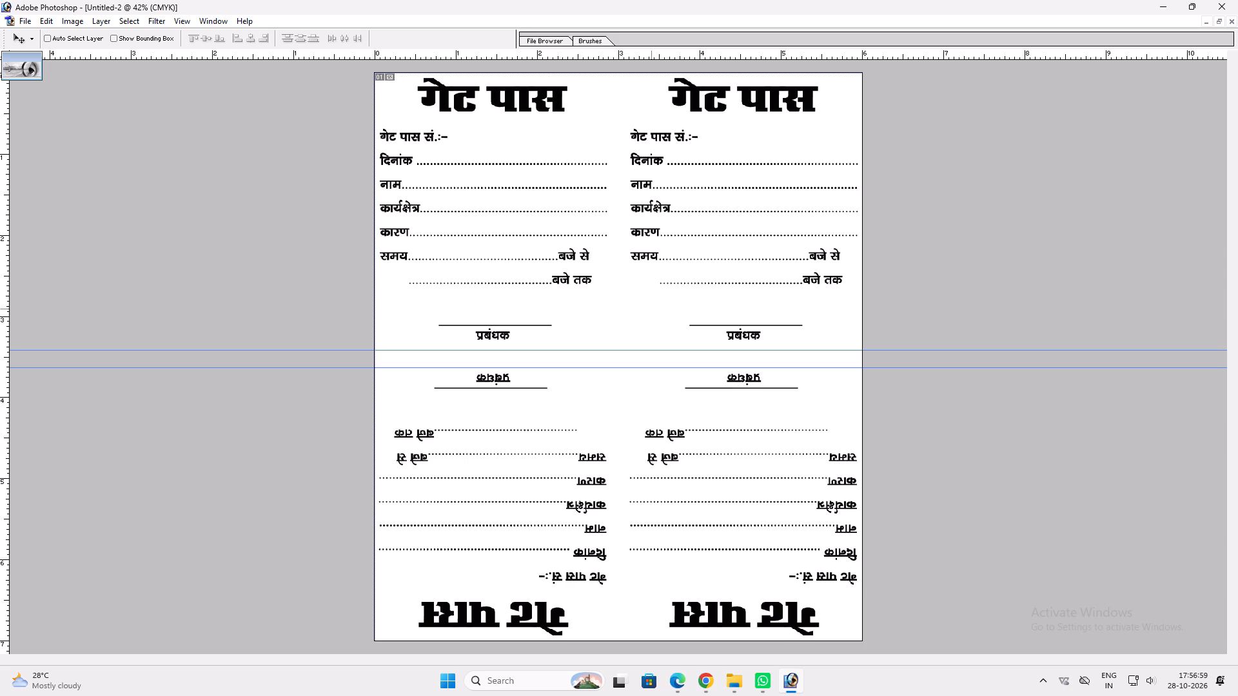
# Return to the Untitled-3 document with the gate passes laid out on the large page.
pyautogui.hotkey('ctrl', 'Tab')
pyautogui.hotkey('ctrl', 'Tab')
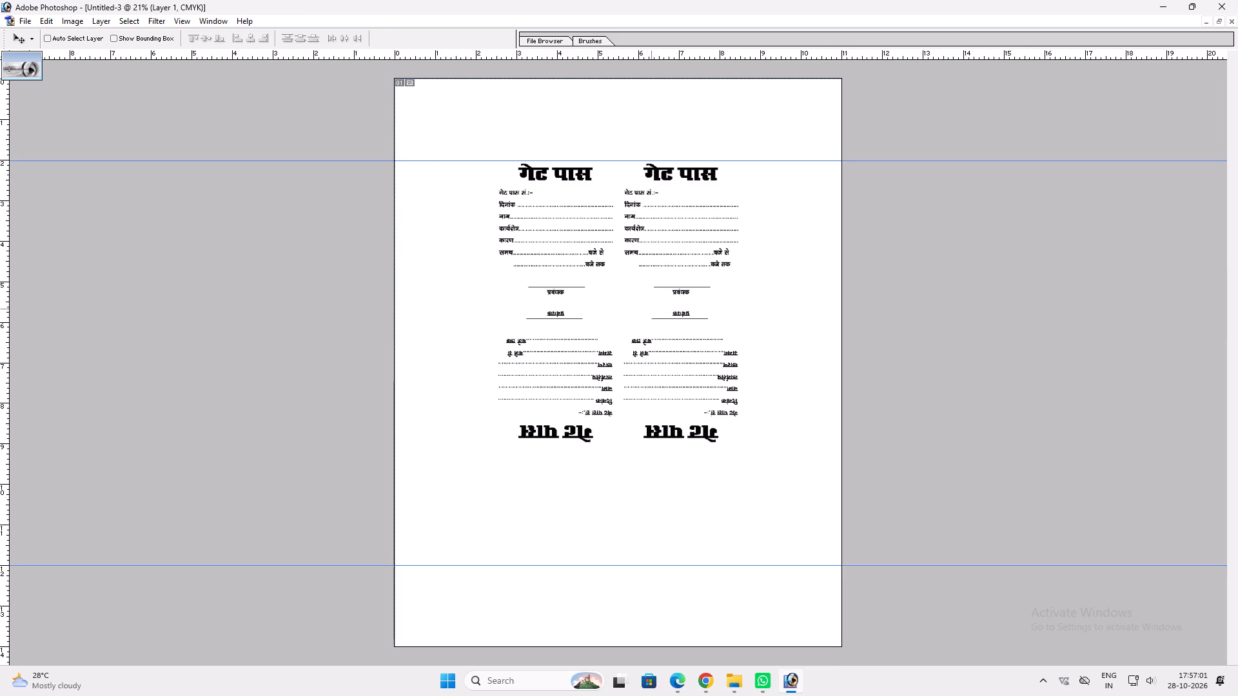
pyautogui.hotkey('ctrl', '0')
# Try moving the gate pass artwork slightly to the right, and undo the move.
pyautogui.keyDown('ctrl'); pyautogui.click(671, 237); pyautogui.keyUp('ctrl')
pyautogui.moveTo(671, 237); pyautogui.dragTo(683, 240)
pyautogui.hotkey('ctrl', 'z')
# Select the right-hand column of gate passes on Layer 1 and nudge it slightly right to widen the gap between columns.
pyautogui.press('m')
pyautogui.moveTo(621, 140); pyautogui.dragTo(749, 352)
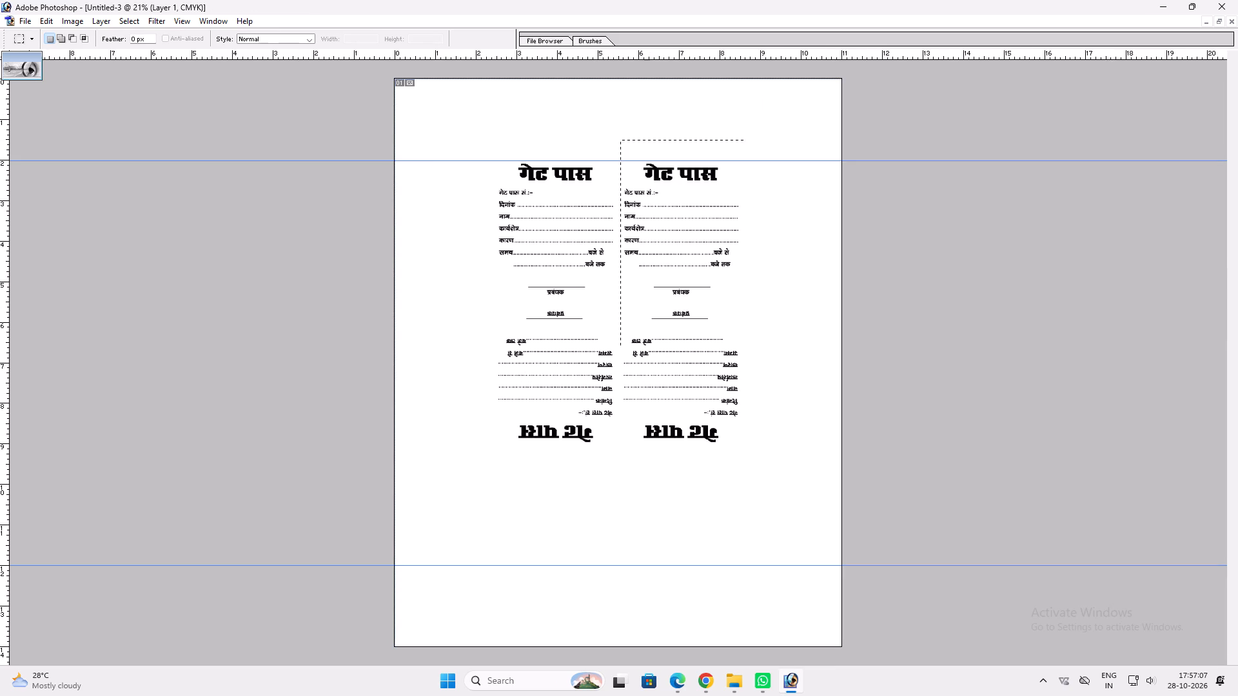
pyautogui.moveTo(749, 352); pyautogui.dragTo(787, 452)
pyautogui.press('Left')
pyautogui.press('Left')
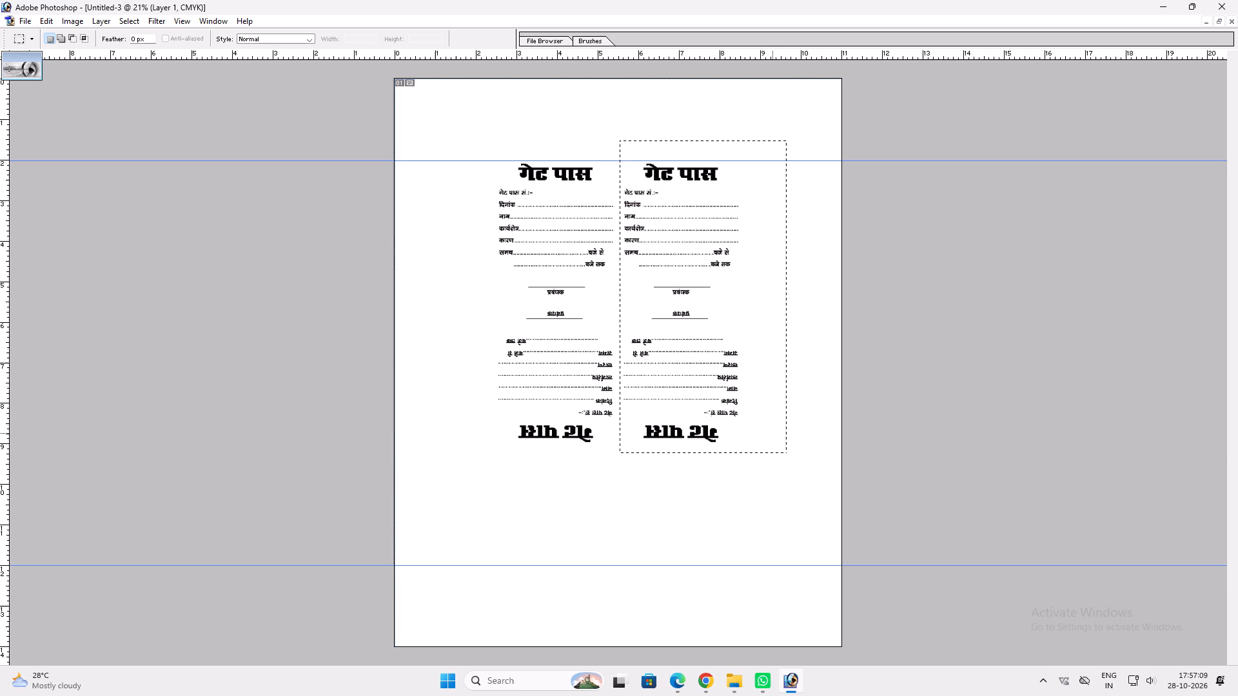
pyautogui.keyDown('ctrl'); pyautogui.click(699, 394); pyautogui.keyUp('ctrl')
pyautogui.press('Right')
pyautogui.press('Right')
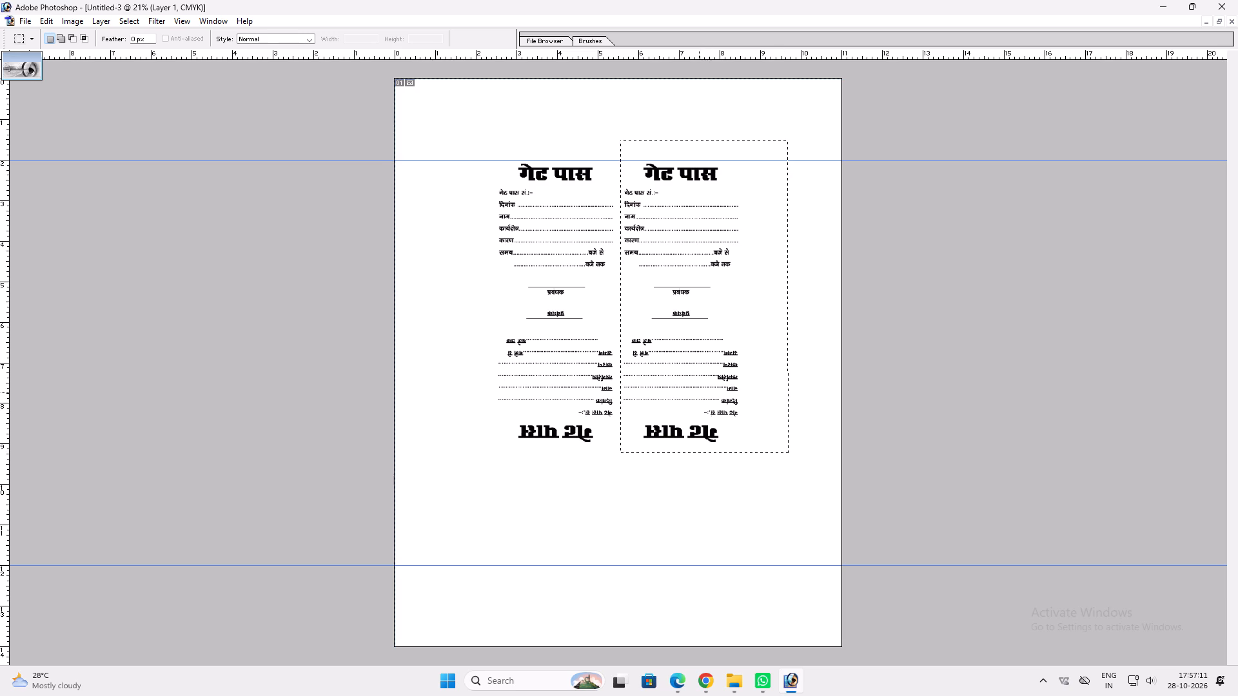
pyautogui.press('Right')
pyautogui.press('v')
pyautogui.rightClick(598, 400)
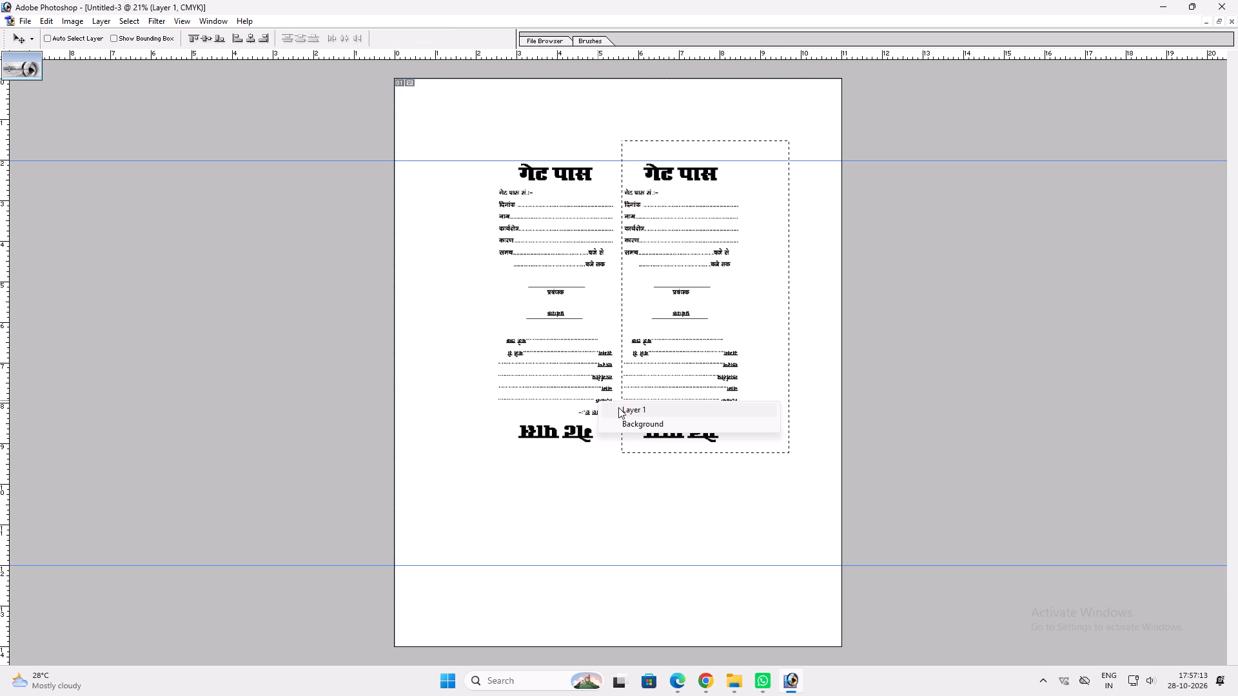
pyautogui.click(618, 407)
pyautogui.press('Right')
pyautogui.press('Right')
pyautogui.press('Right')
pyautogui.press('Right')
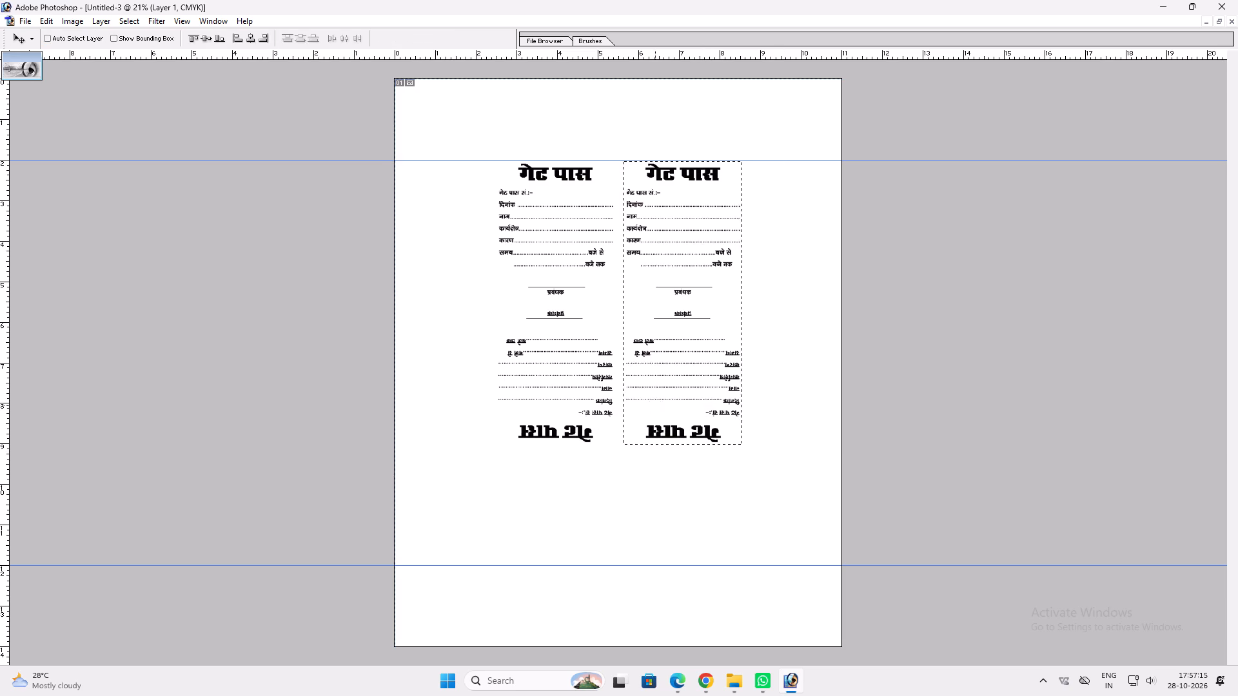
pyautogui.press('Right')
pyautogui.press('Right')
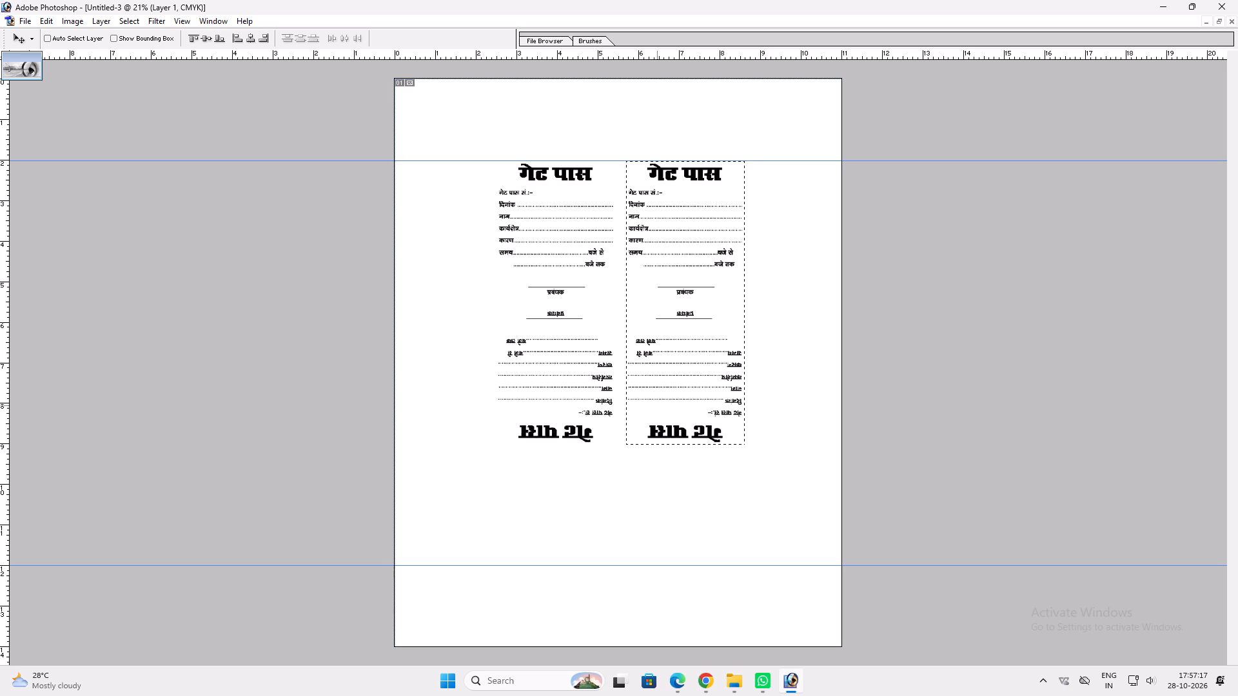
pyautogui.press('Left')
pyautogui.hotkey('ctrl', 'd')
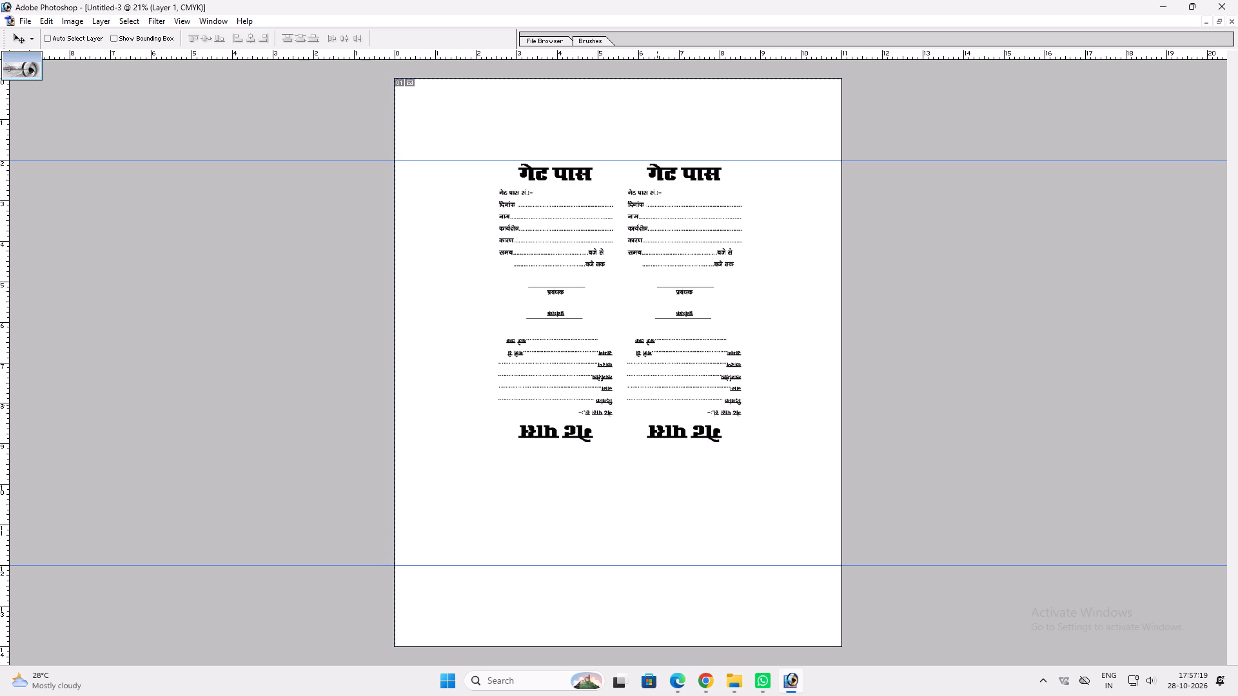
# Align the gate pass artwork to the page's horizontal center and clear the selection.
pyautogui.hotkey('ctrl', 'a')
pyautogui.hotkey('alt', 'l')
pyautogui.hotkey('alt', 'i')
pyautogui.hotkey('alt', 'h')
pyautogui.hotkey('ctrl', 'd')
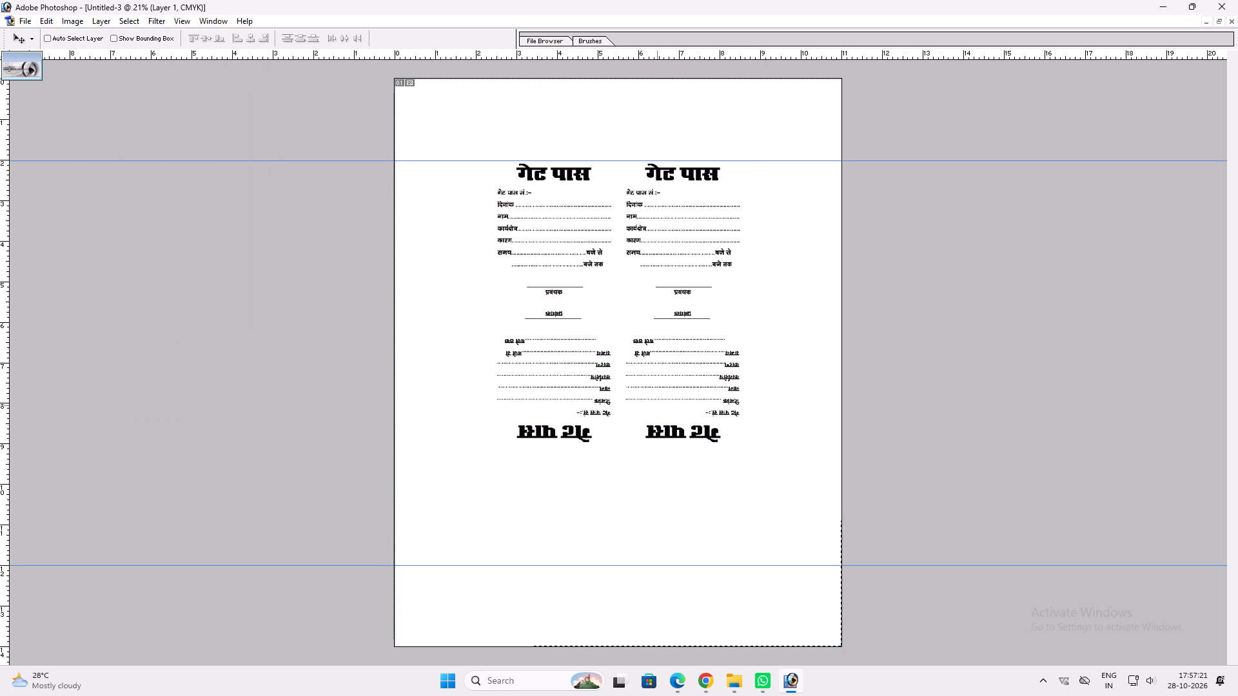
# Set the print paper size of the Untitled-3 page to Legal.
pyautogui.hotkey('ctrl', 'p')
pyautogui.click(800, 242)
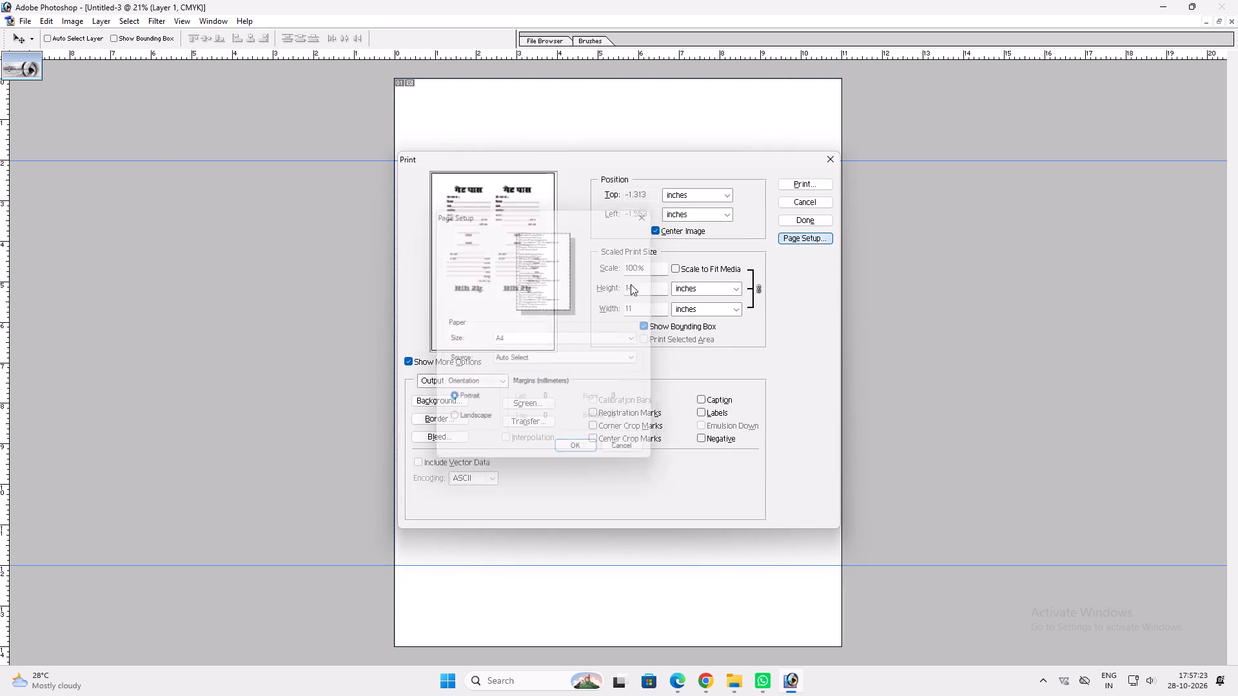
pyautogui.click(552, 338)
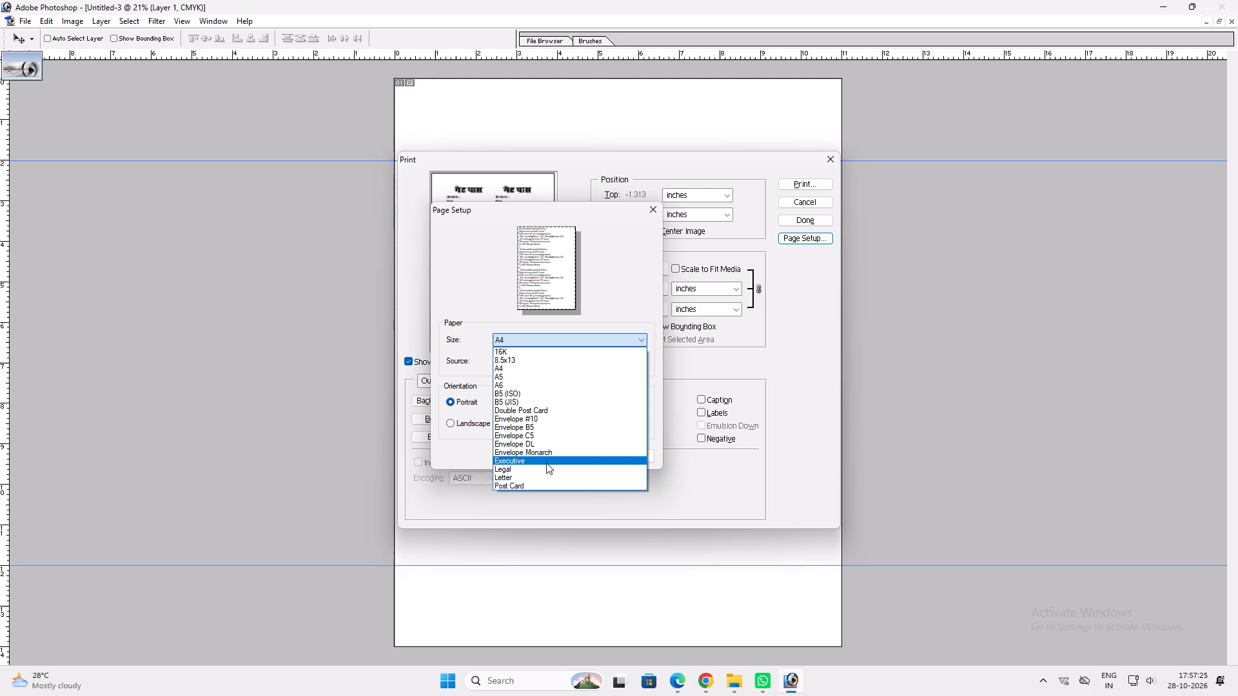
pyautogui.click(545, 469)
pyautogui.click(573, 453)
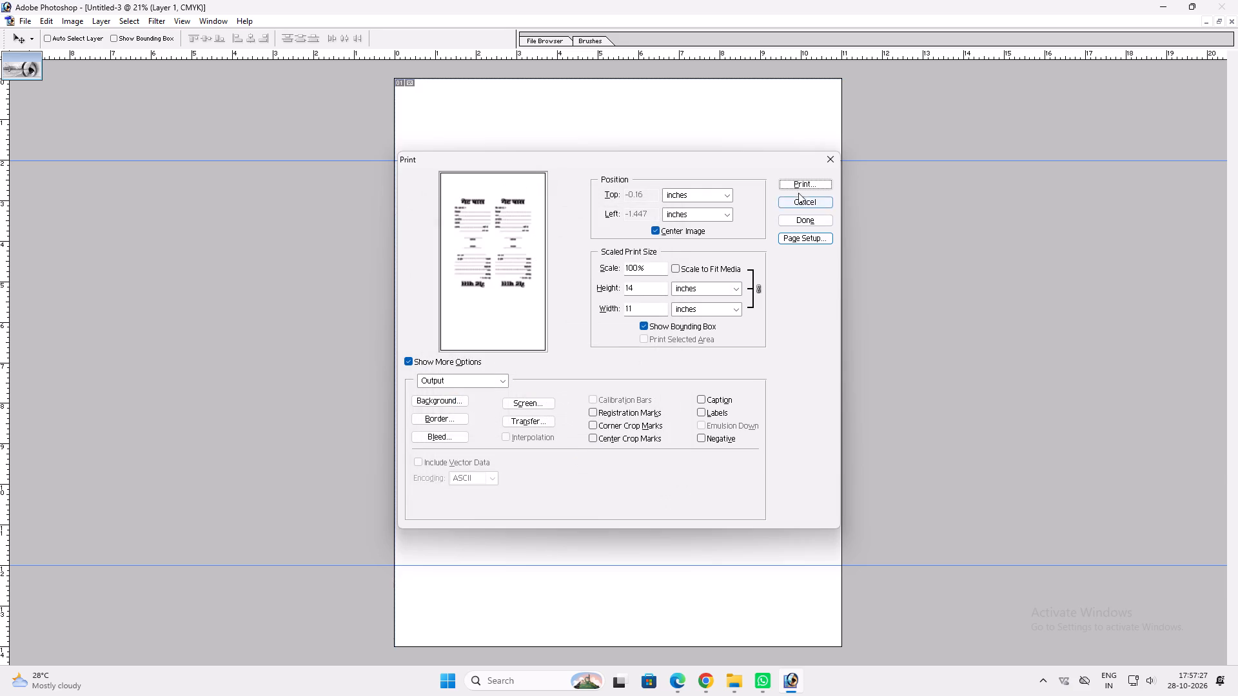
# Set the paper type to Heavy (90 - 105 g/m²) in the HP LaserJet 1020 properties for this print.
pyautogui.click(799, 188)
pyautogui.click(605, 255)
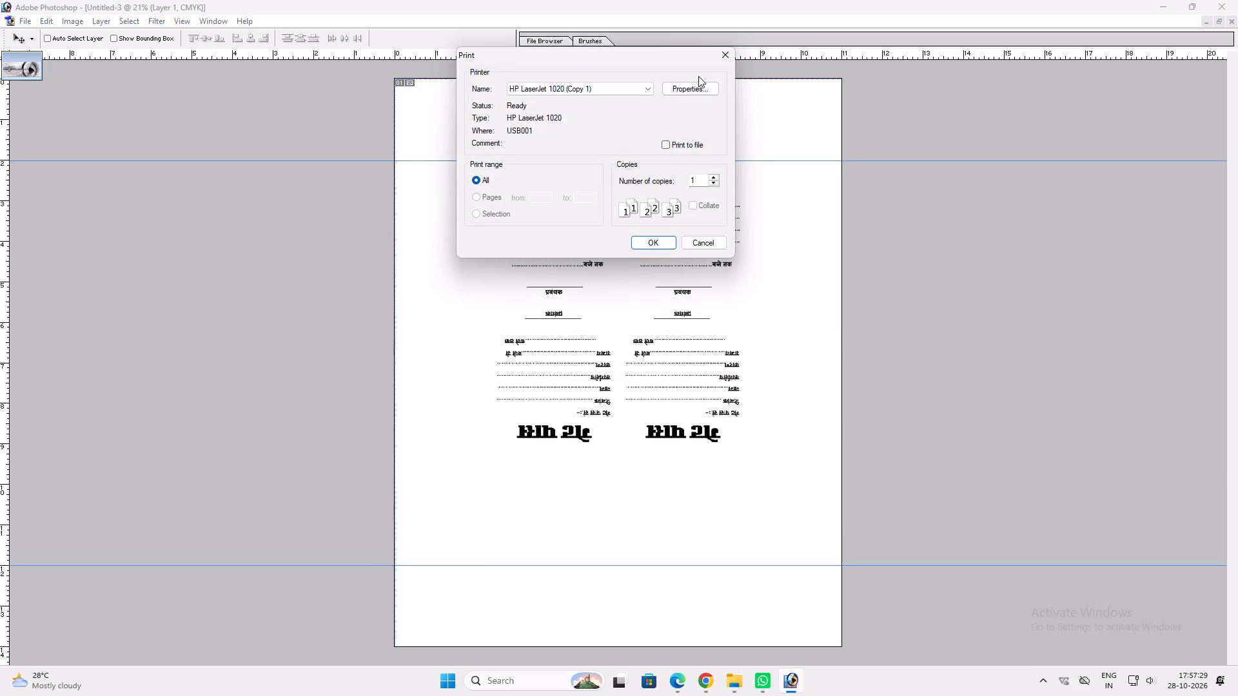
pyautogui.click(698, 76)
pyautogui.click(694, 88)
pyautogui.click(573, 283)
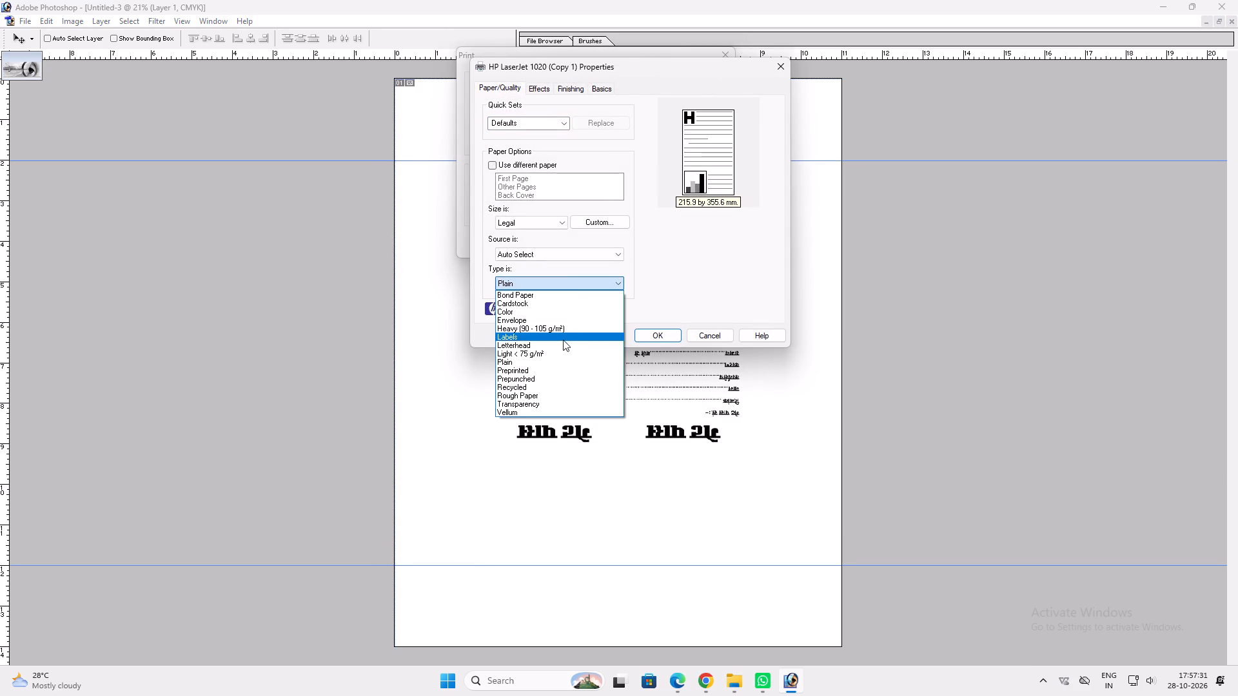
pyautogui.moveTo(560, 312); pyautogui.dragTo(555, 296)
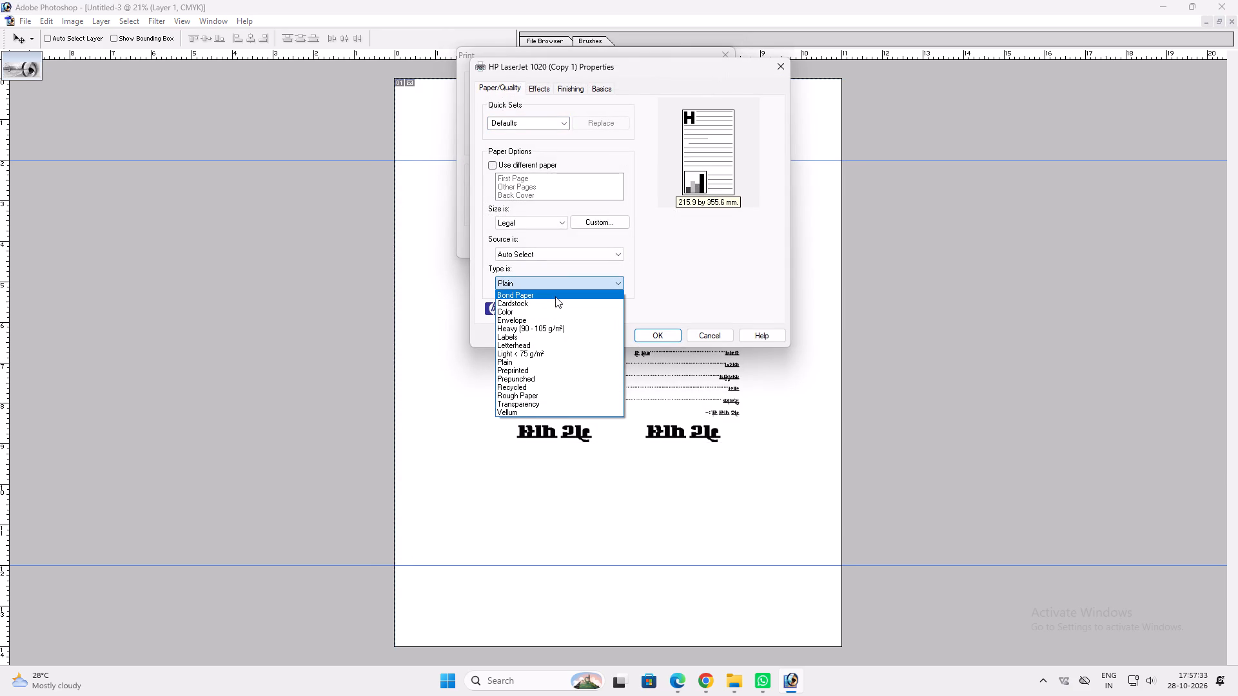
pyautogui.moveTo(555, 296); pyautogui.dragTo(559, 326)
pyautogui.click(654, 341)
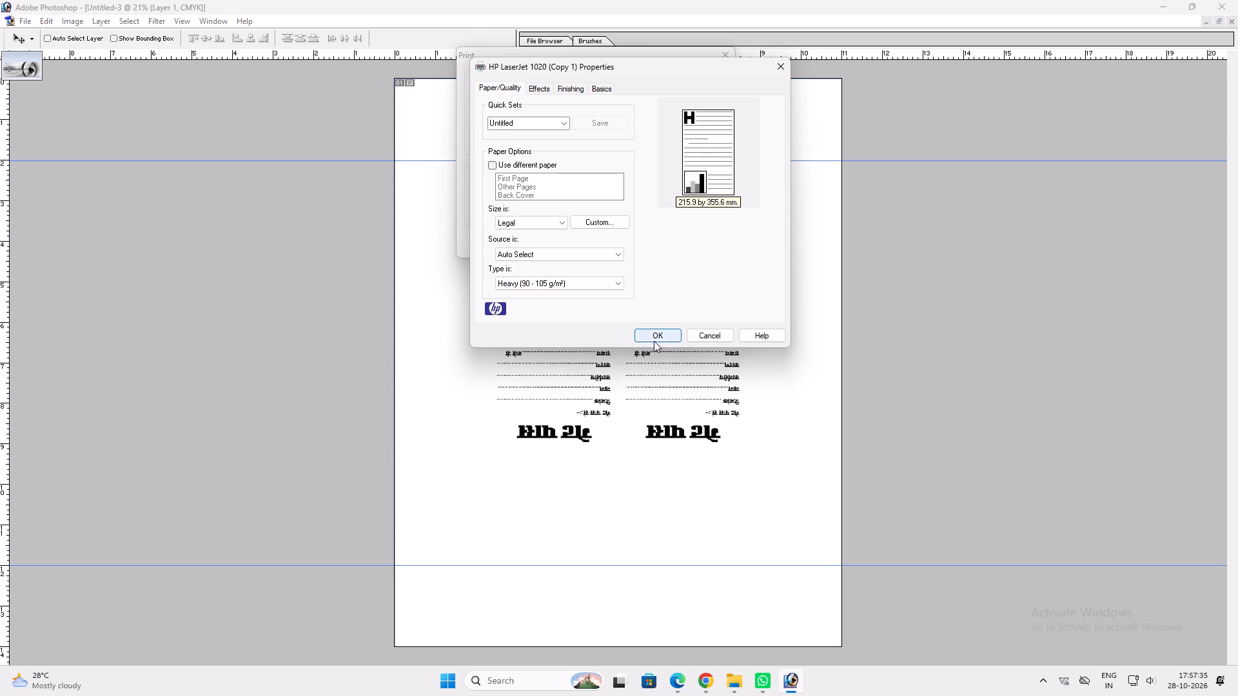